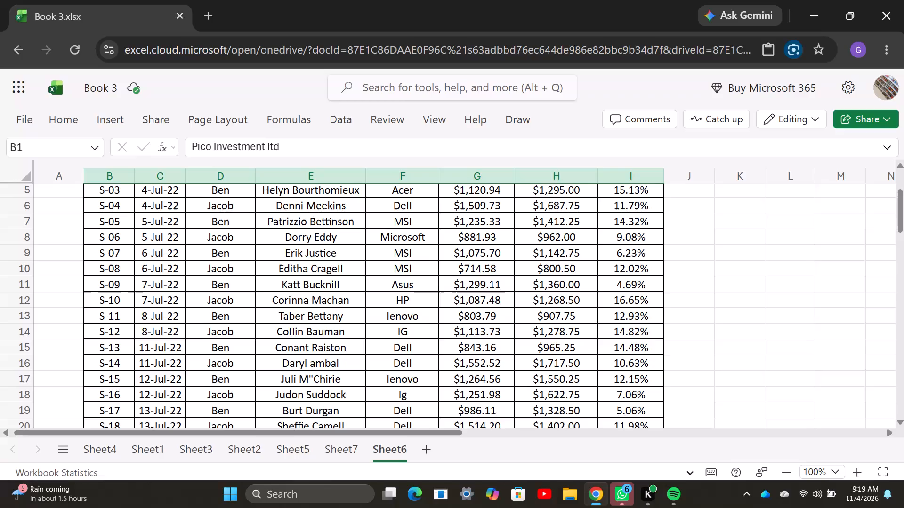
# Insert a new blank worksheet directly after Sheet5.
pyautogui.scroll(4, 505, 232)
pyautogui.scroll(-5, 477, 252)
pyautogui.click(291, 451)
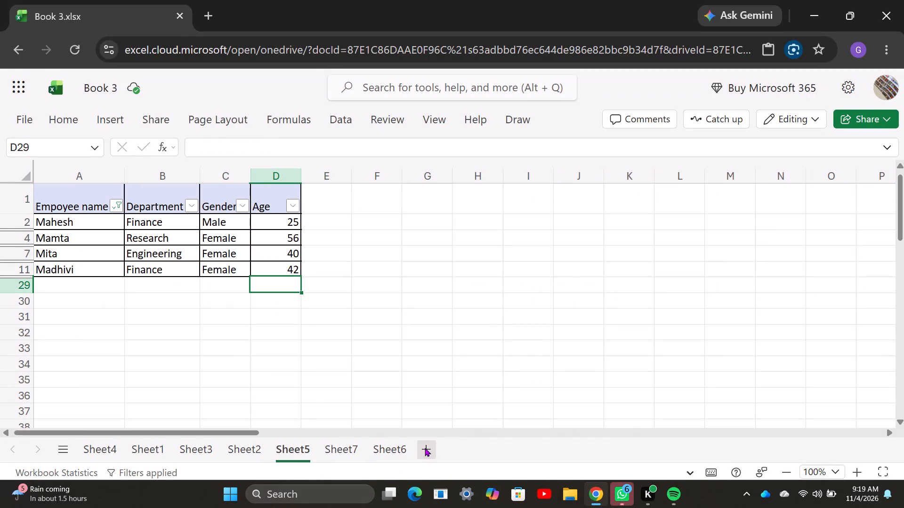
pyautogui.click(427, 445)
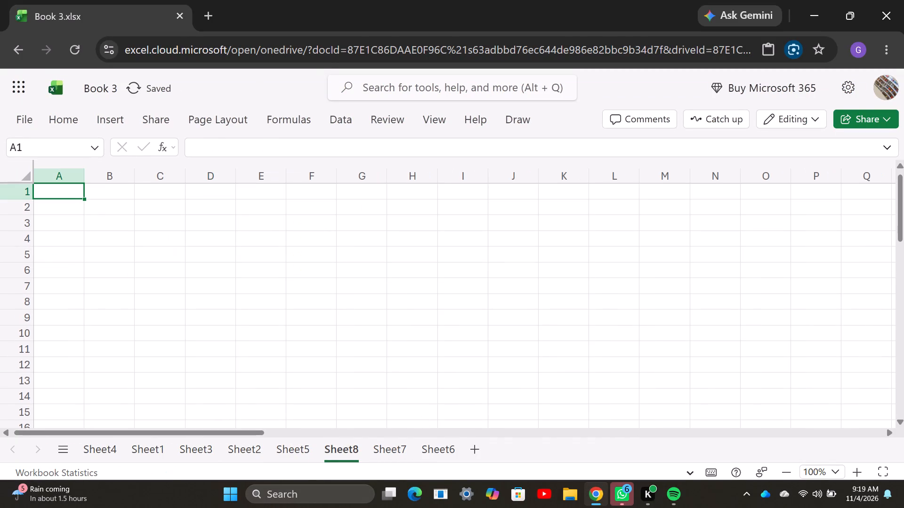
# Enter the headers "Ser", "index No" and "Name" in cells A1, B1 and C1 of the new sheet.
pyautogui.scroll(5, 404, 331)
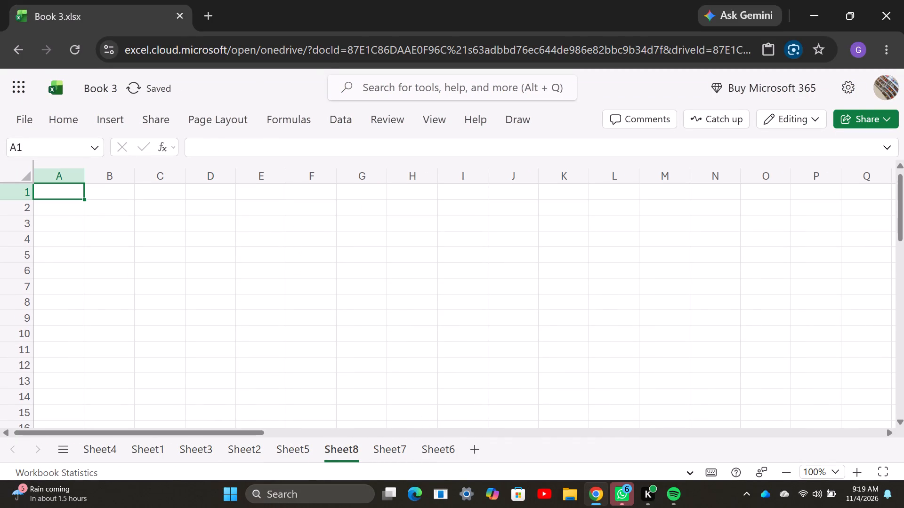
pyautogui.click(77, 213)
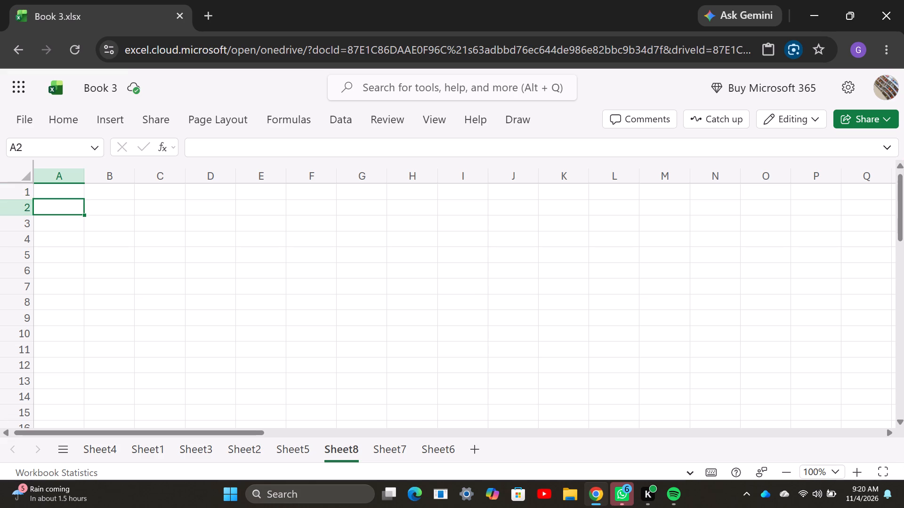
pyautogui.click(72, 199)
pyautogui.click(64, 189)
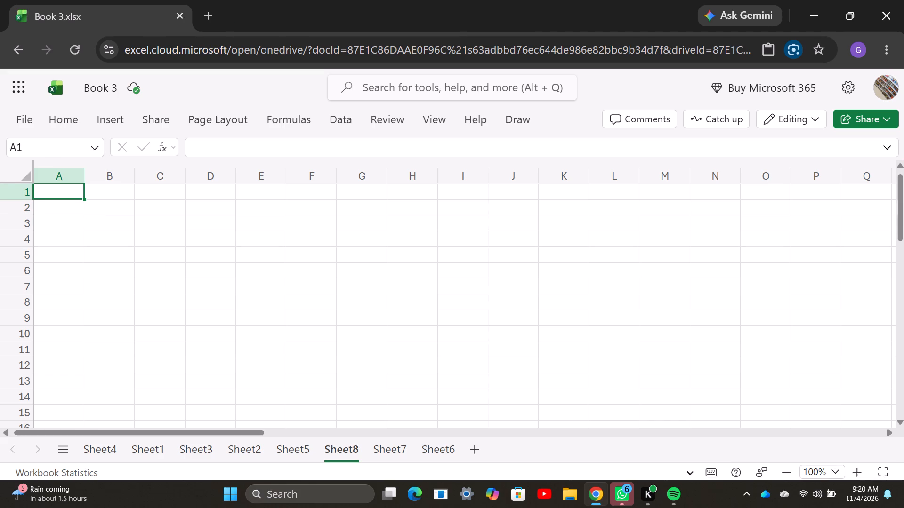
pyautogui.write('Ser')
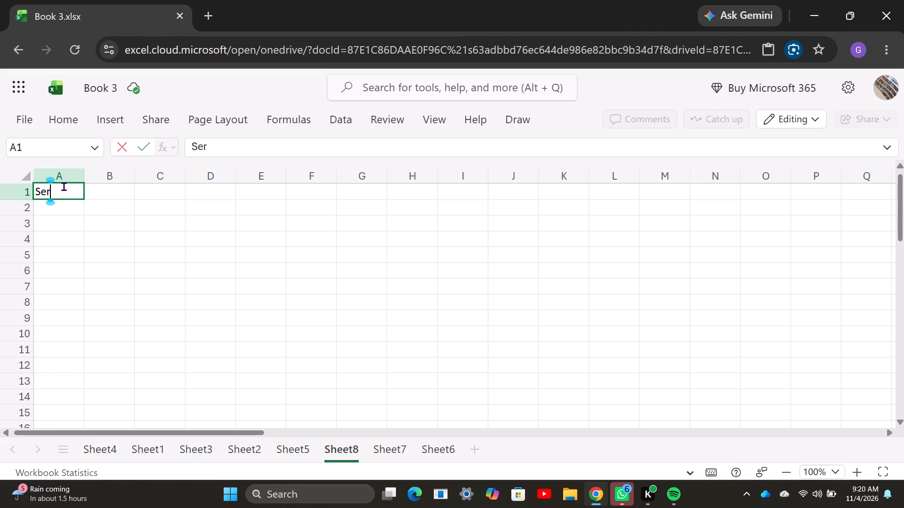
pyautogui.press('Right')
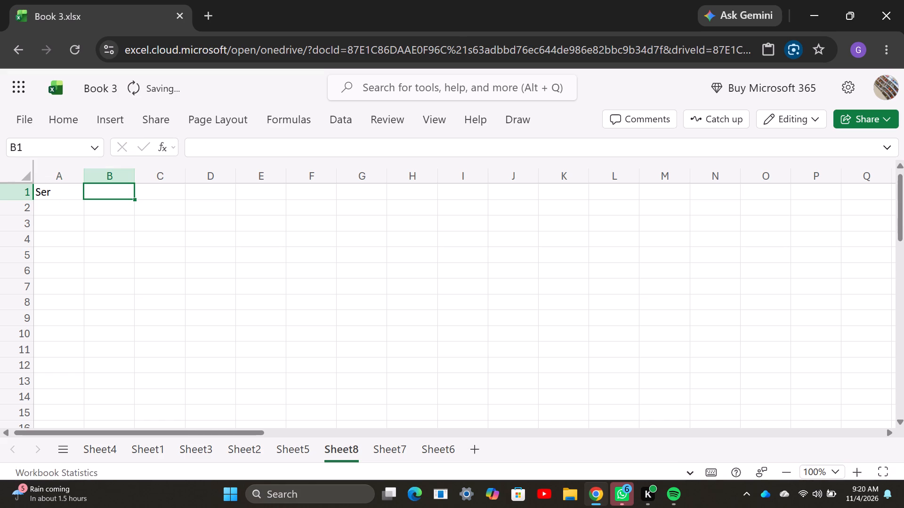
pyautogui.write('inde')
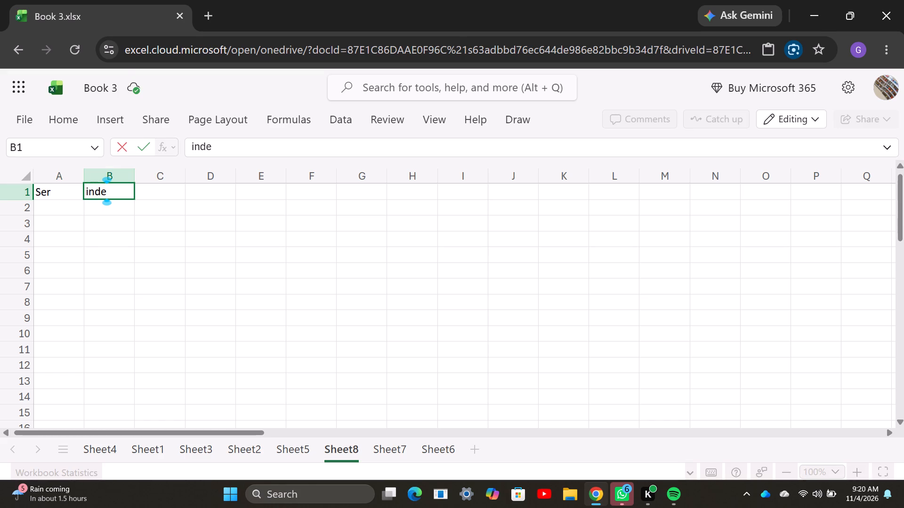
pyautogui.press('x')
pyautogui.press('space')
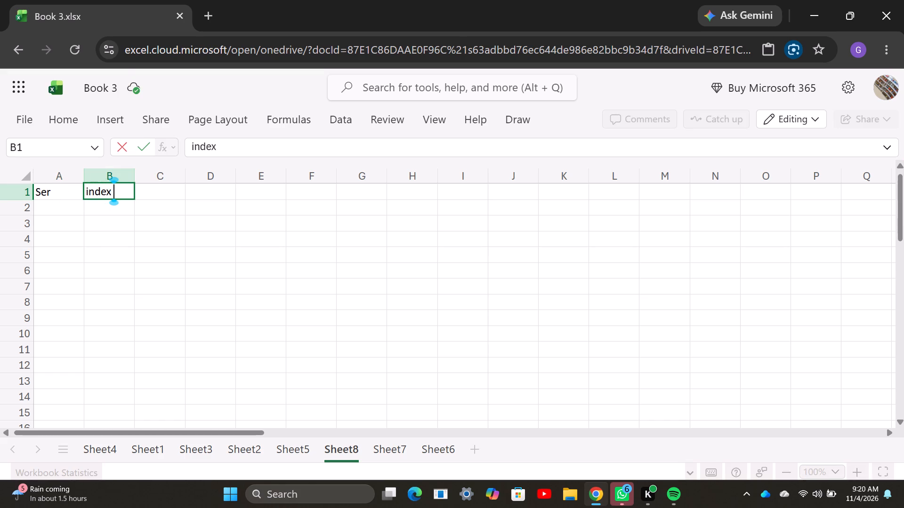
pyautogui.write('No')
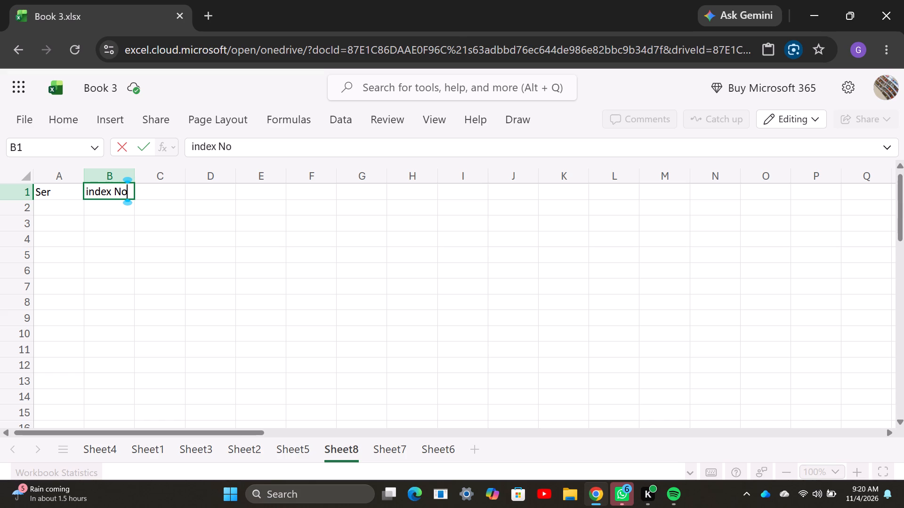
pyautogui.press('Right')
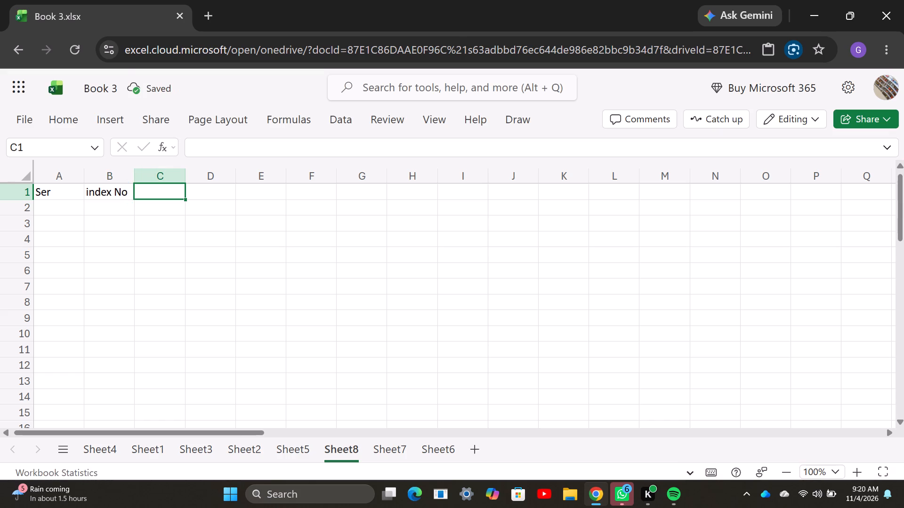
pyautogui.write('Nam')
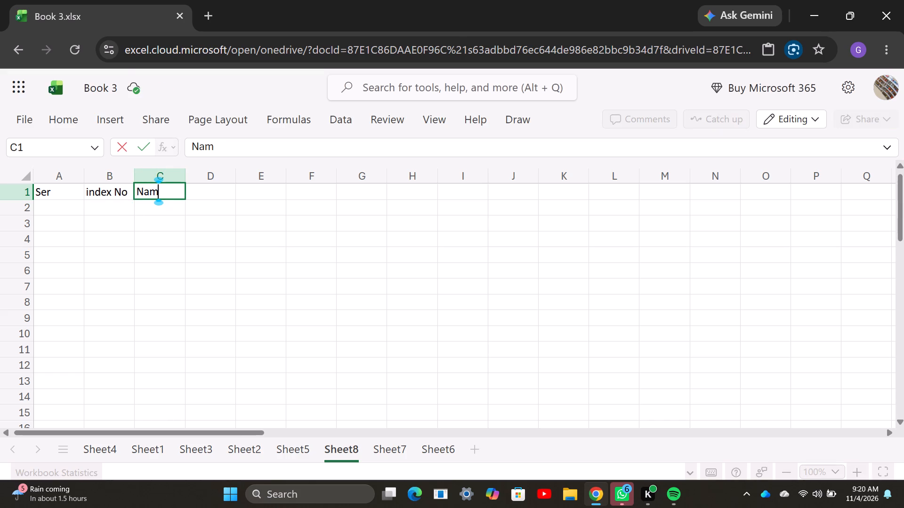
pyautogui.press('e')
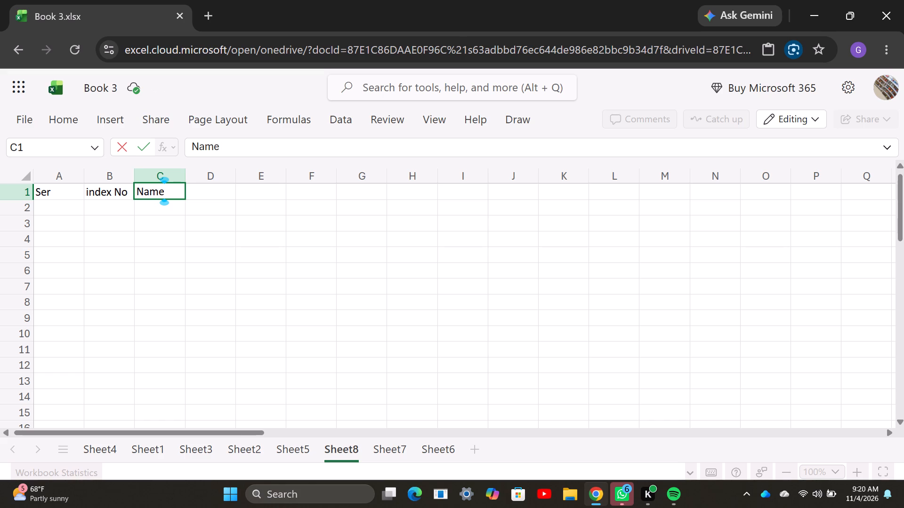
pyautogui.press('Right')
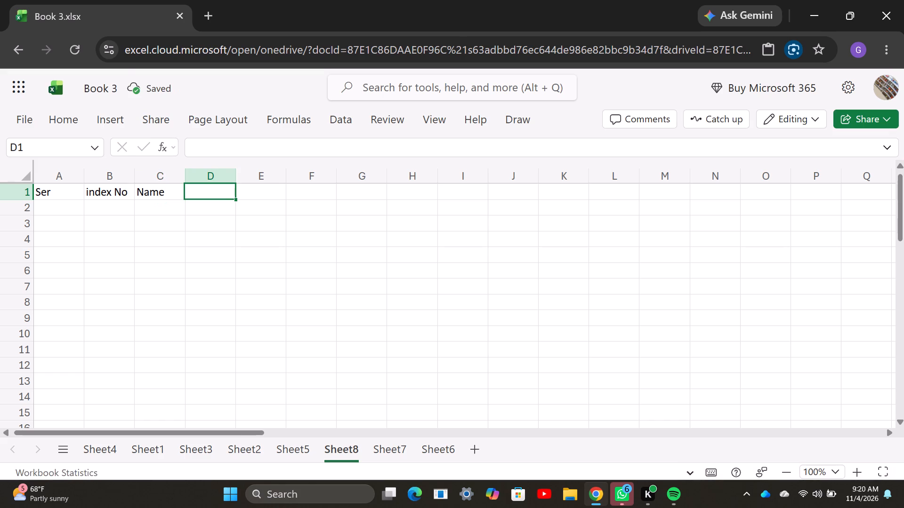
# Enter the subject headers "Physic" in cell D1 and "chemistry" in cell E1.
pyautogui.hotkey('shift', 'p')
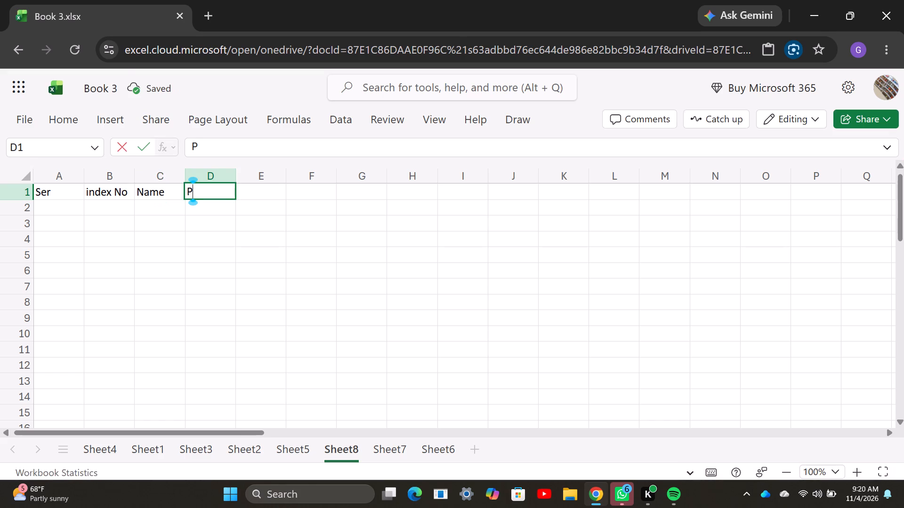
pyautogui.write('hysic')
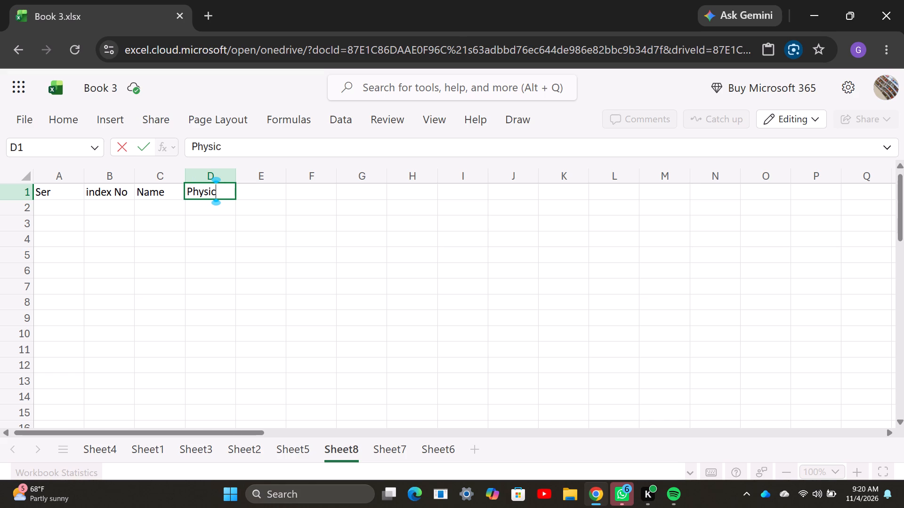
pyautogui.press('Right')
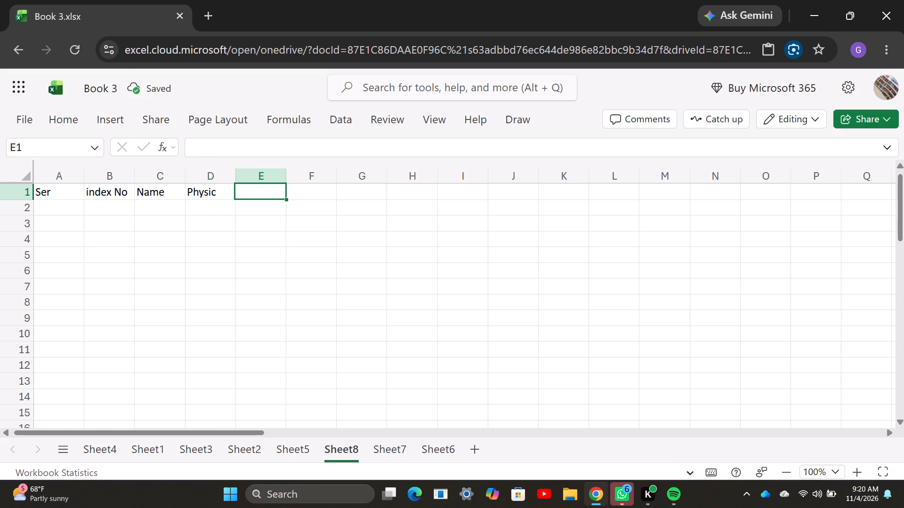
pyautogui.write('che')
pyautogui.press('m')
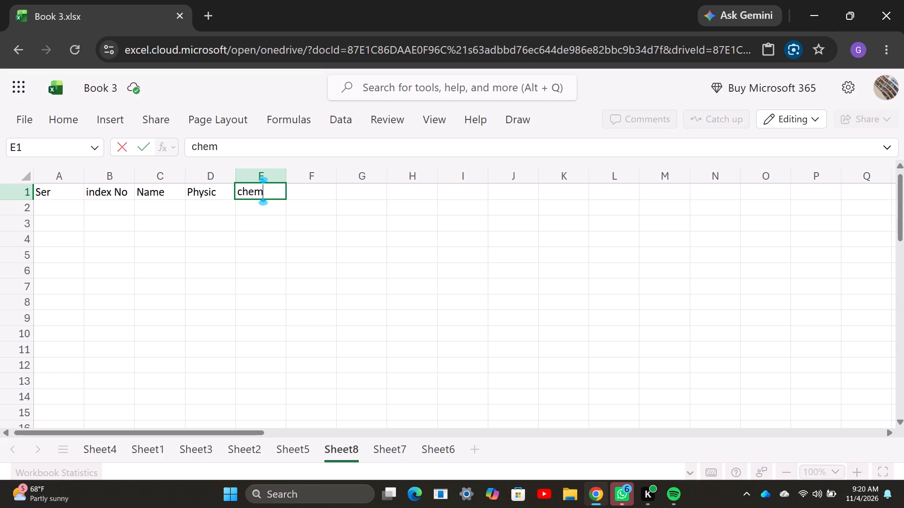
pyautogui.write('ist')
pyautogui.press('r')
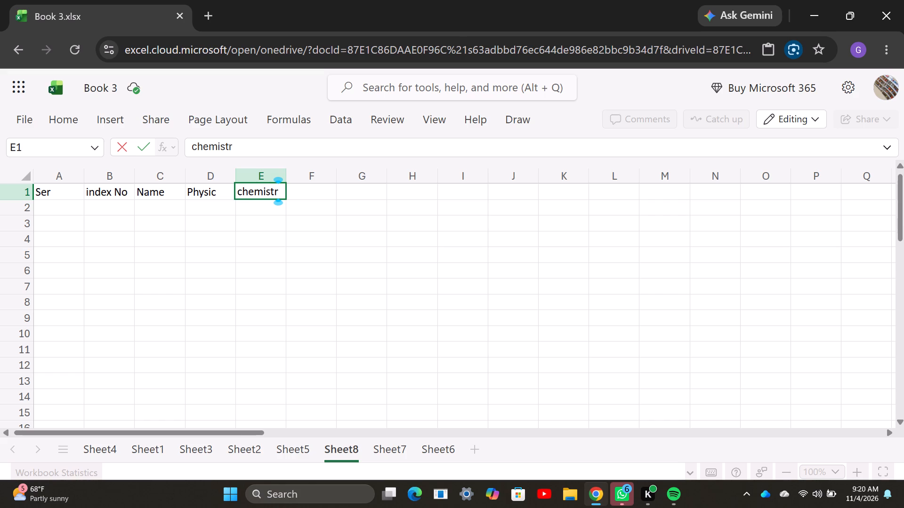
pyautogui.press('y')
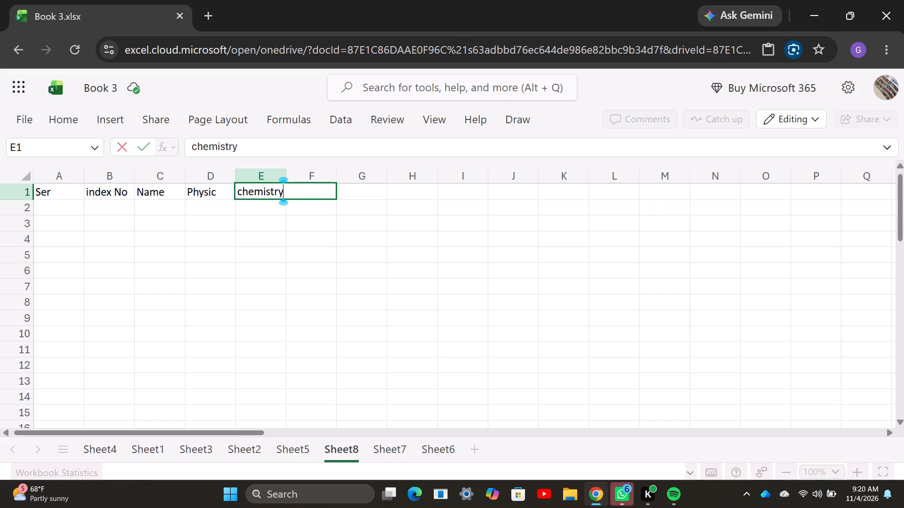
pyautogui.click(318, 195)
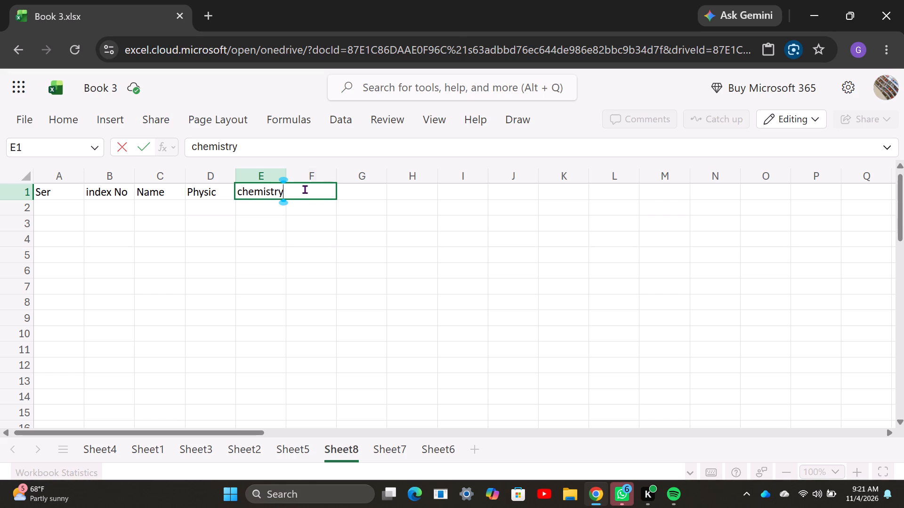
pyautogui.click(306, 191)
pyautogui.click(309, 177)
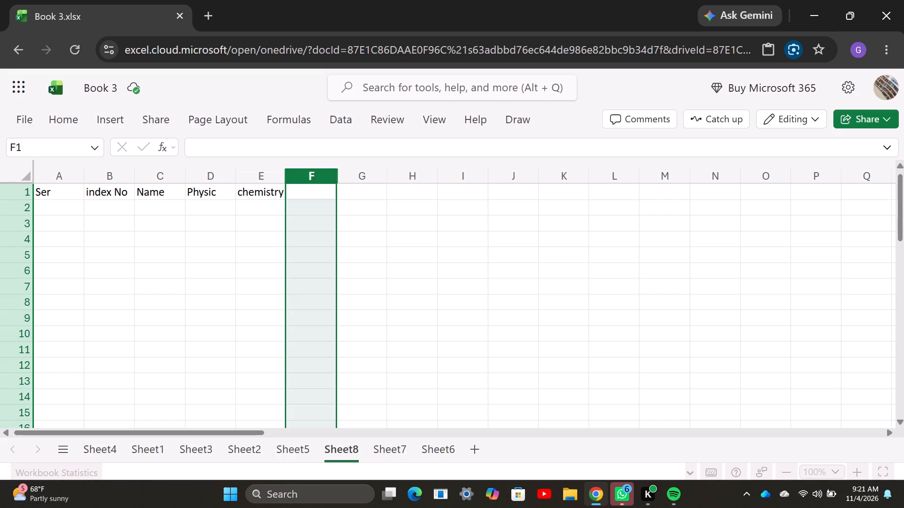
# Enter the header "Total obtained" in cell F1.
pyautogui.click(304, 195)
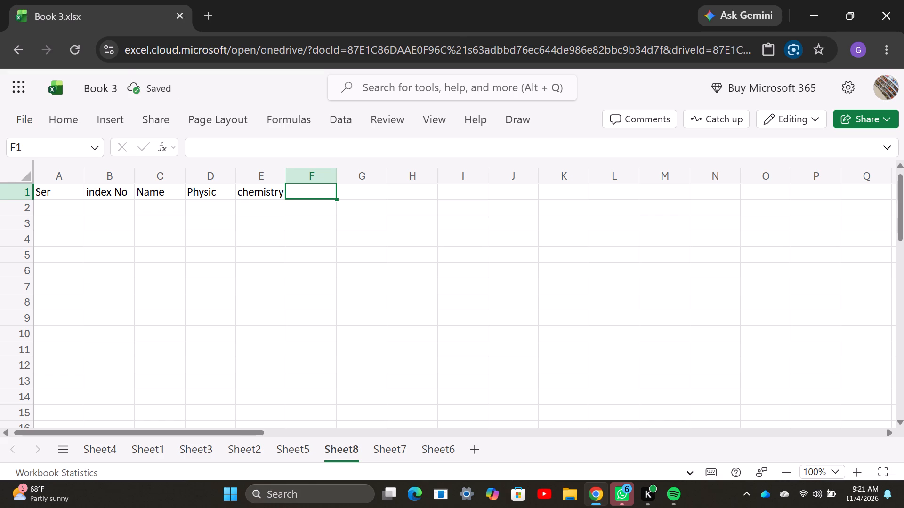
pyautogui.hotkey('shift', 't')
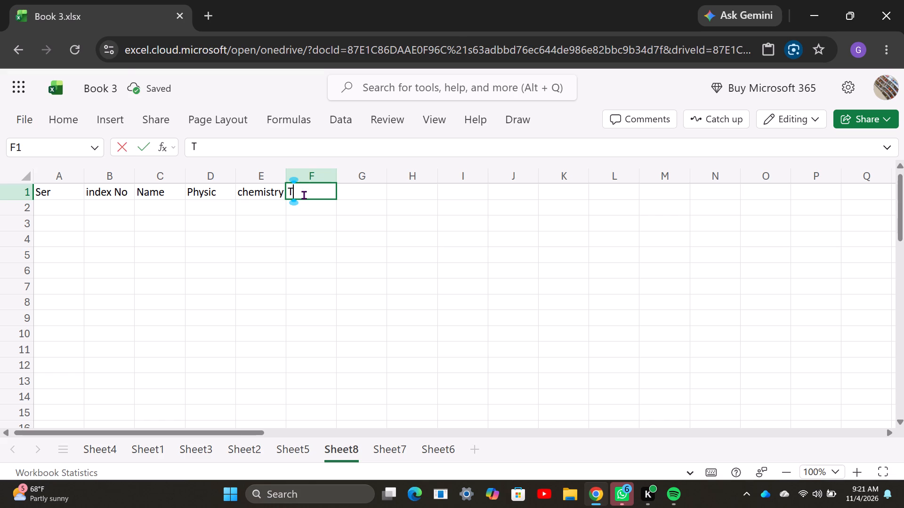
pyautogui.press('o')
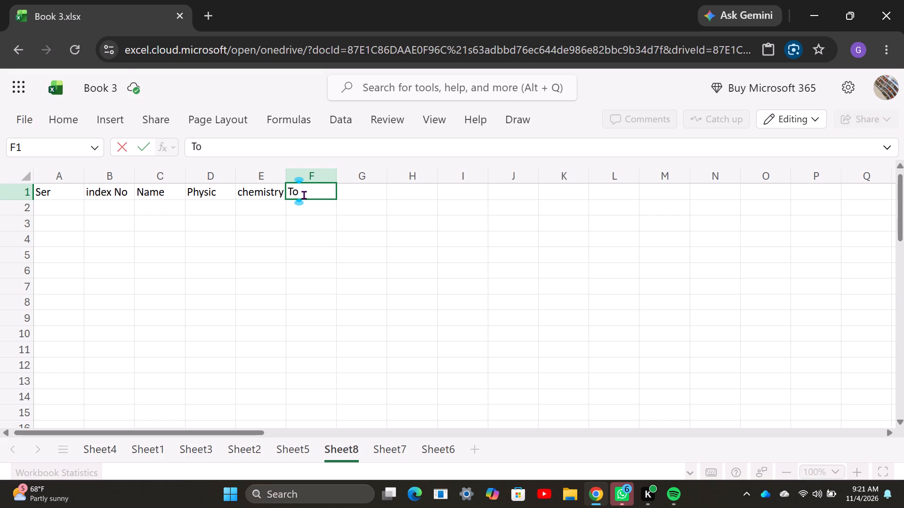
pyautogui.write('ta')
pyautogui.hotkey('shift', 'i')
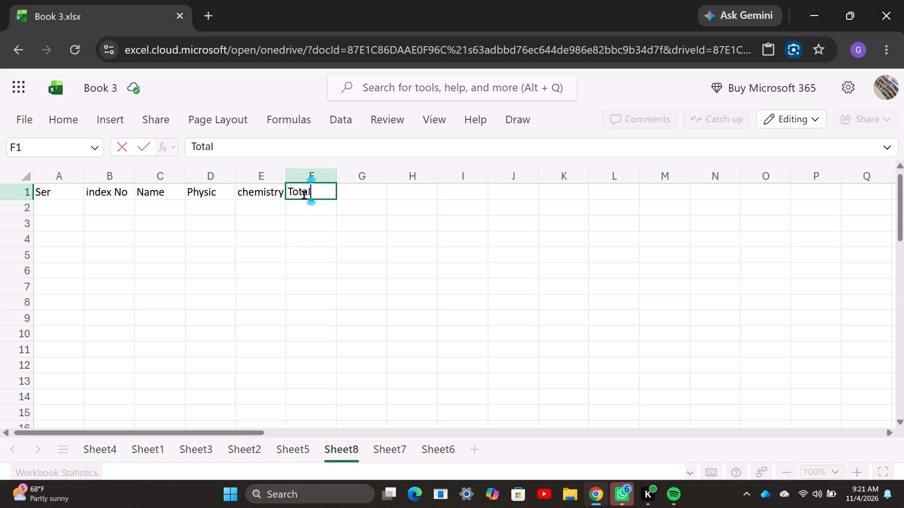
pyautogui.press('space')
pyautogui.press('o')
pyautogui.write('by')
pyautogui.press('BackSpace')
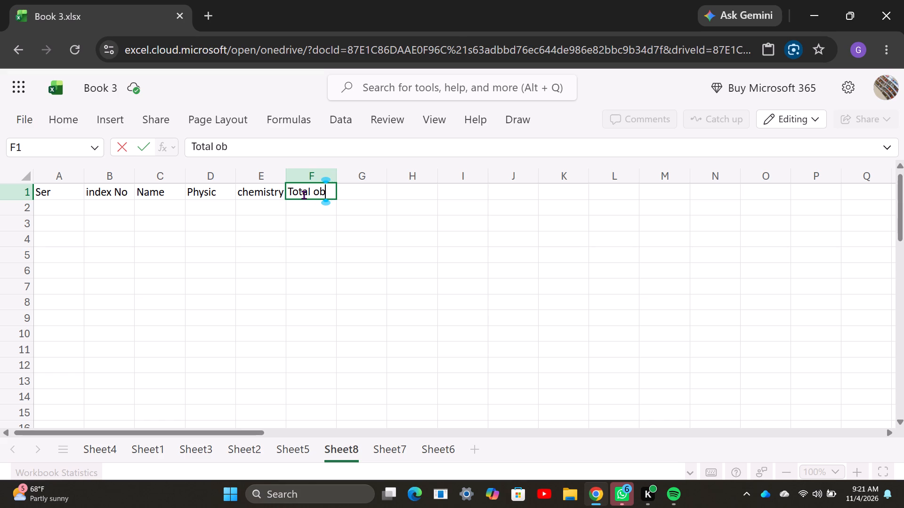
pyautogui.write('ta')
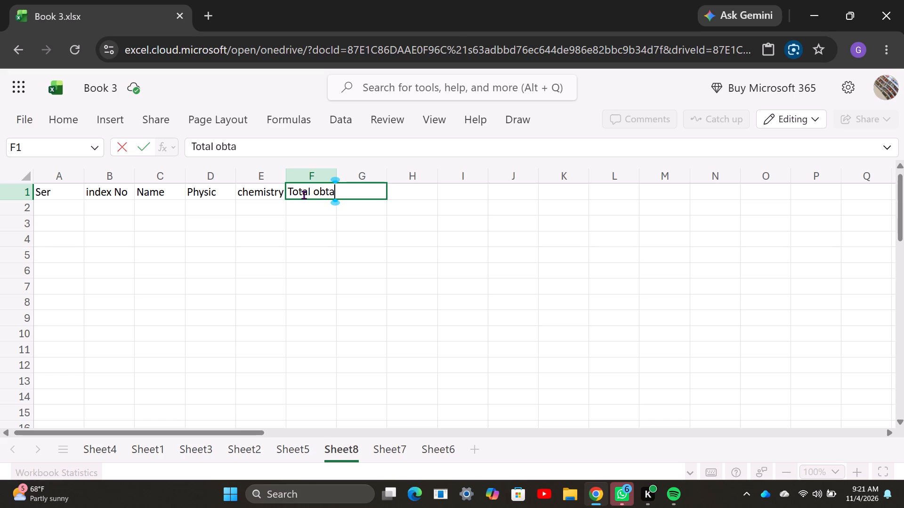
pyautogui.press('i')
pyautogui.write('ned')
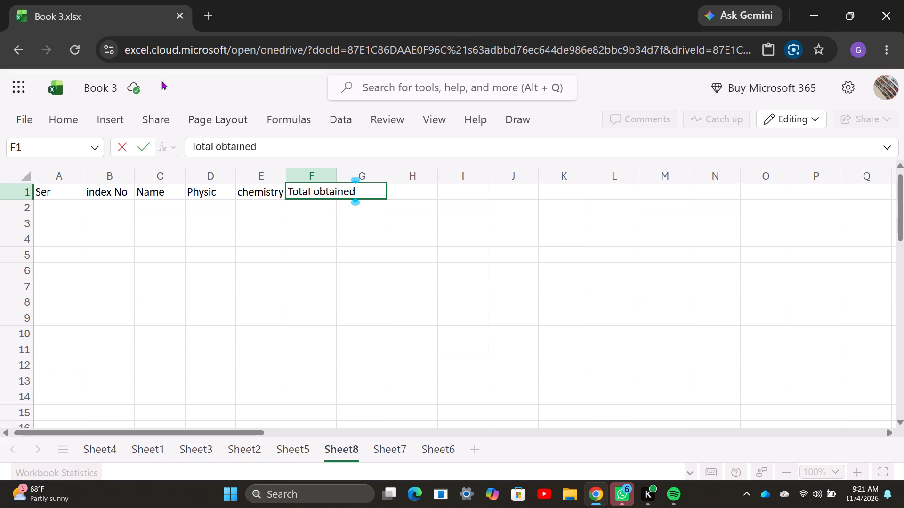
# Widen column F to fit its header text.
pyautogui.click(335, 180)
pyautogui.click(331, 180)
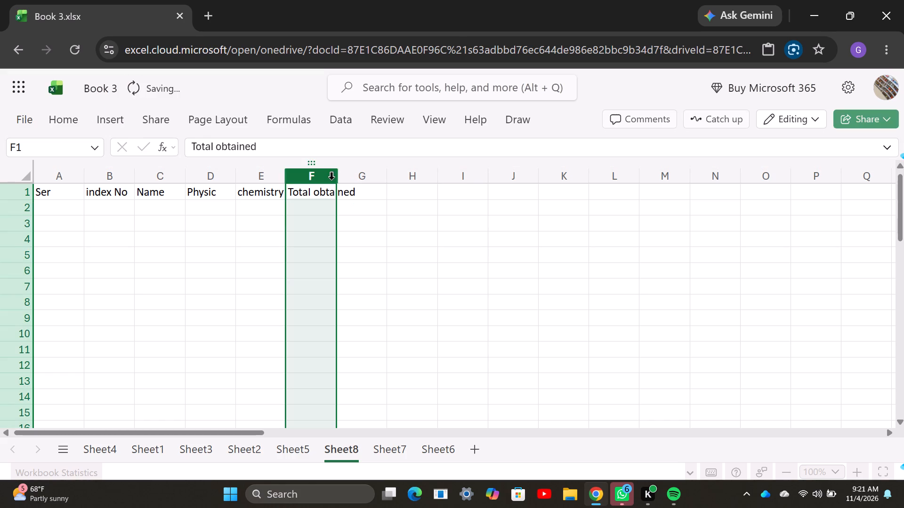
pyautogui.click(337, 180)
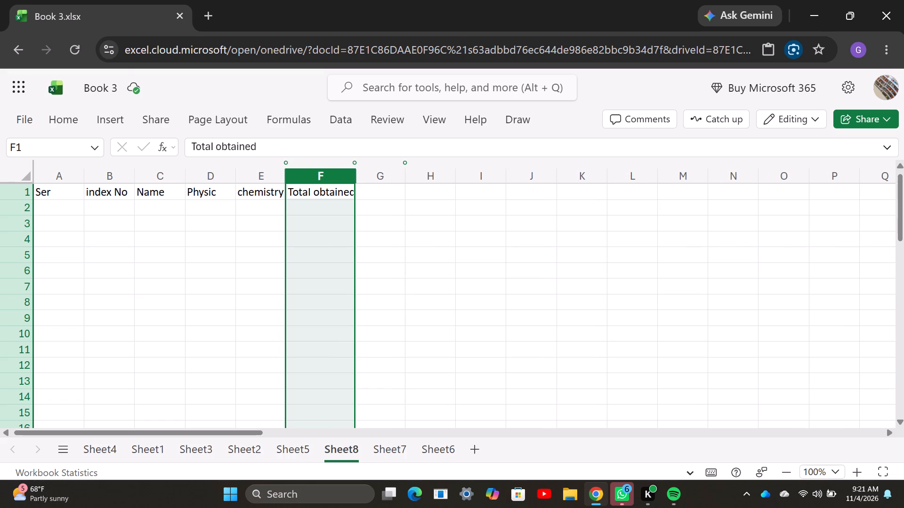
# Widen column F slightly more so the "Total obtained" header fits fully.
pyautogui.click(329, 209)
pyautogui.moveTo(354, 176); pyautogui.dragTo(362, 178)
# Enter the headers "%", "Grd" and "Posn" in cells G1, H1 and I1.
pyautogui.click(375, 192)
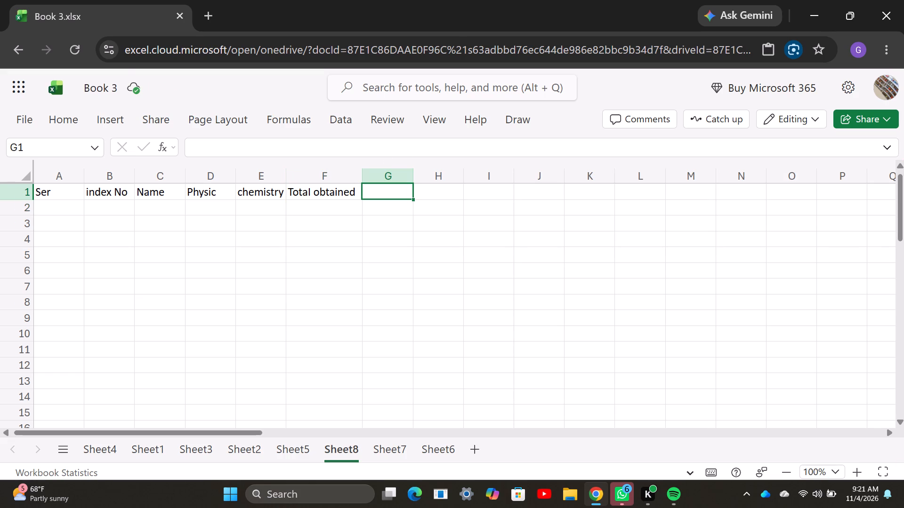
pyautogui.hotkey('shift', '%')
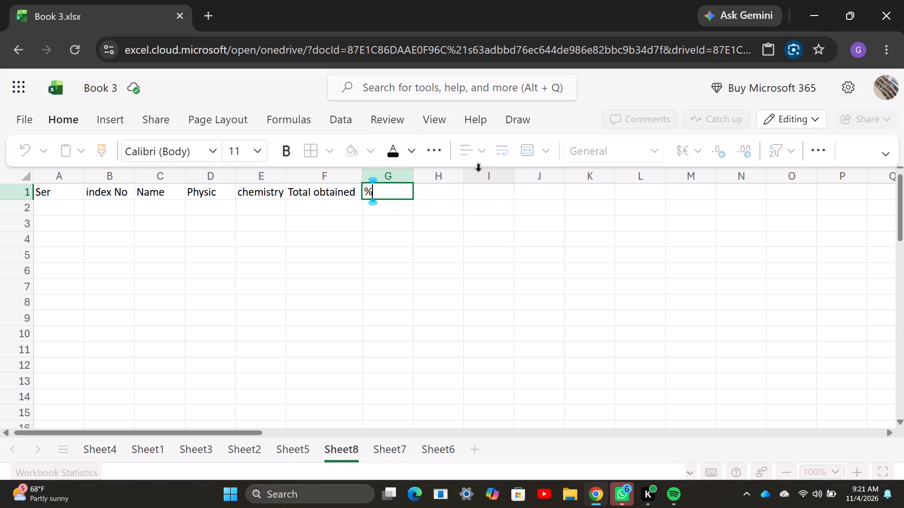
pyautogui.click(441, 197)
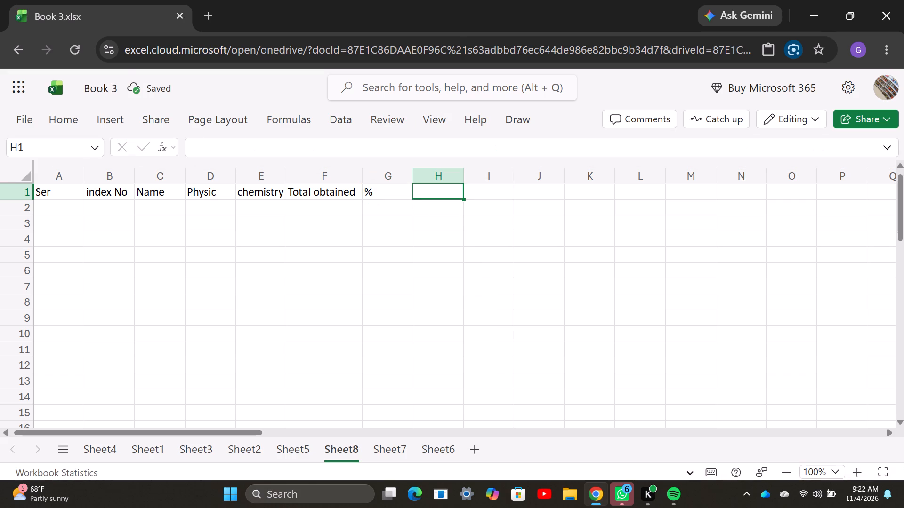
pyautogui.hotkey('shift', 'g')
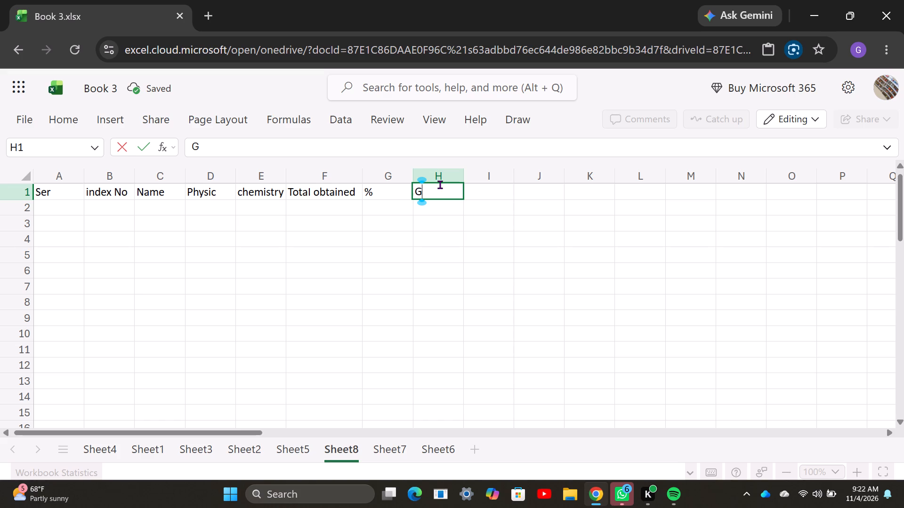
pyautogui.write('rd')
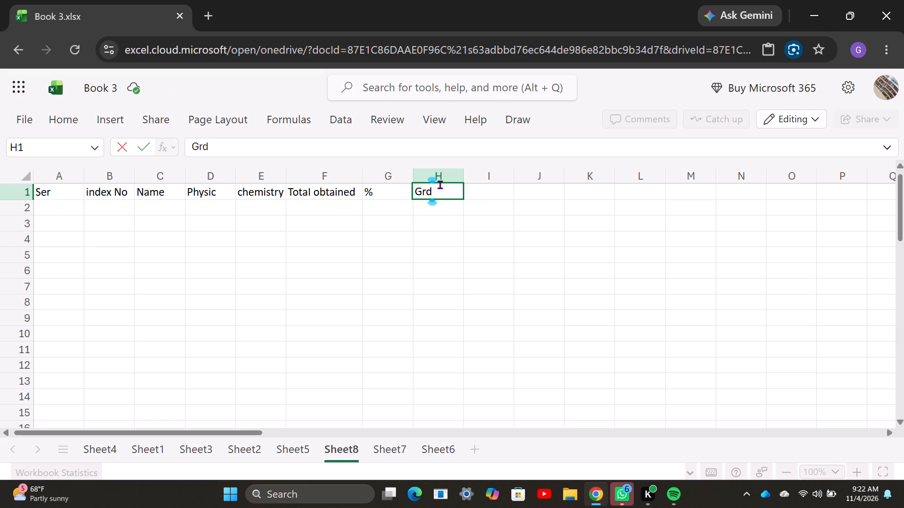
pyautogui.press('Right')
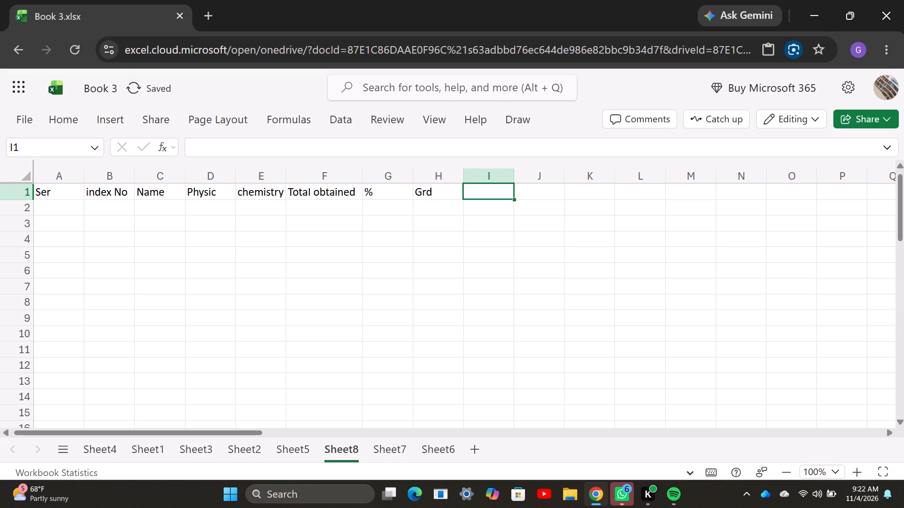
pyautogui.write('Pos')
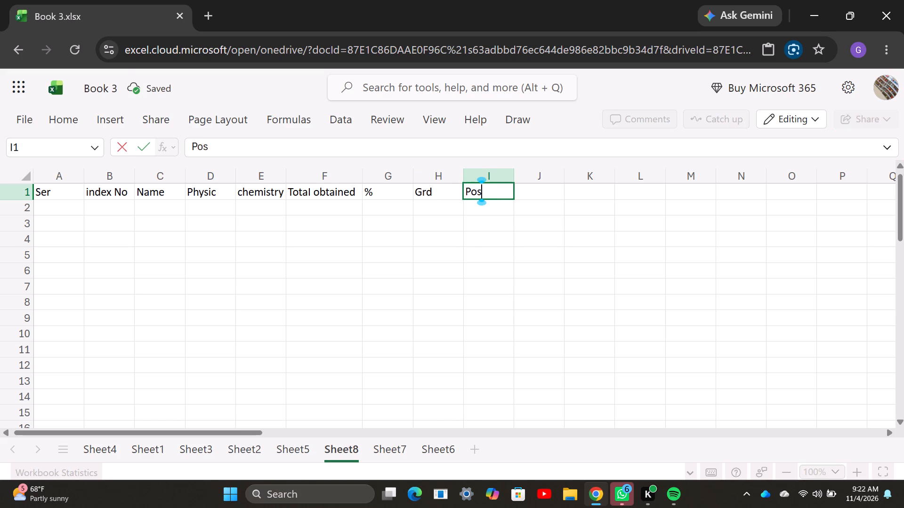
pyautogui.press('n')
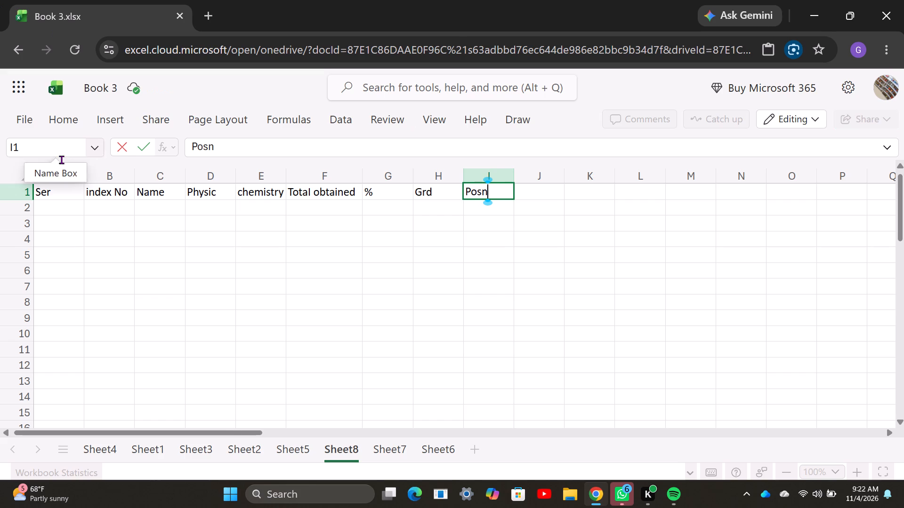
# Enter the serial numbers 1 to 5 in cells A2 to A6 under the "Ser" header.
pyautogui.click(47, 209)
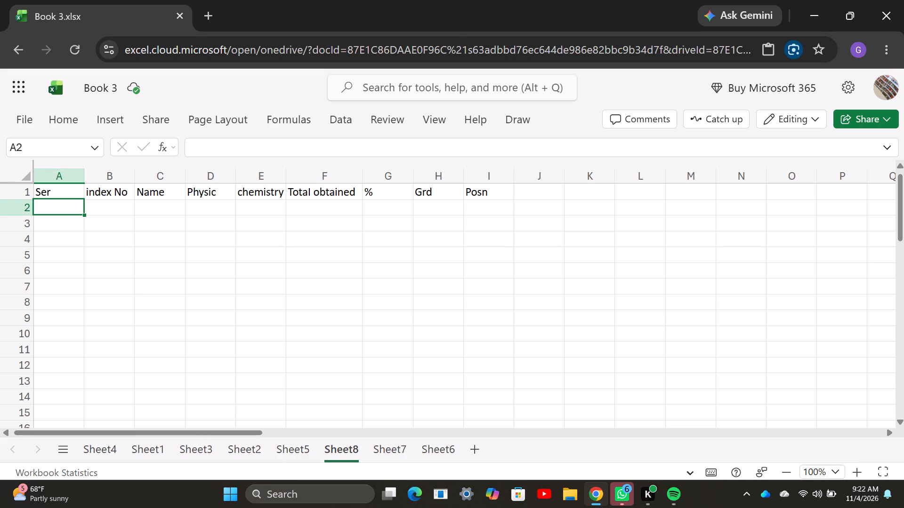
pyautogui.press('1')
pyautogui.press('Return')
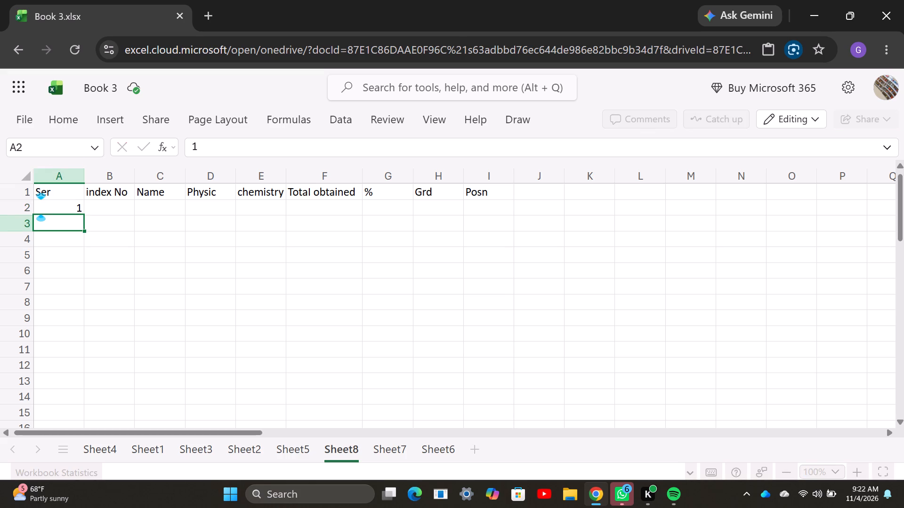
pyautogui.press('2')
pyautogui.press('Return')
pyautogui.press('3')
pyautogui.press('Return')
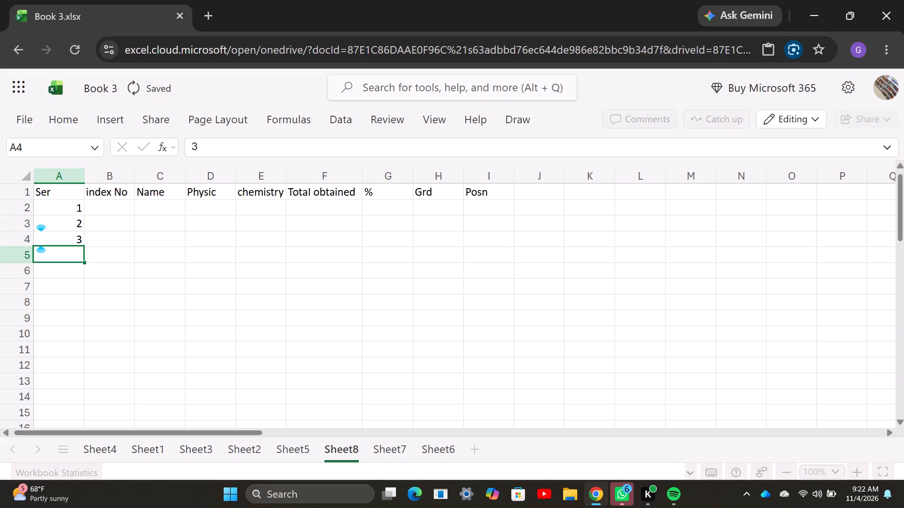
pyautogui.press('4')
pyautogui.press('Return')
pyautogui.write('56')
pyautogui.press('Return')
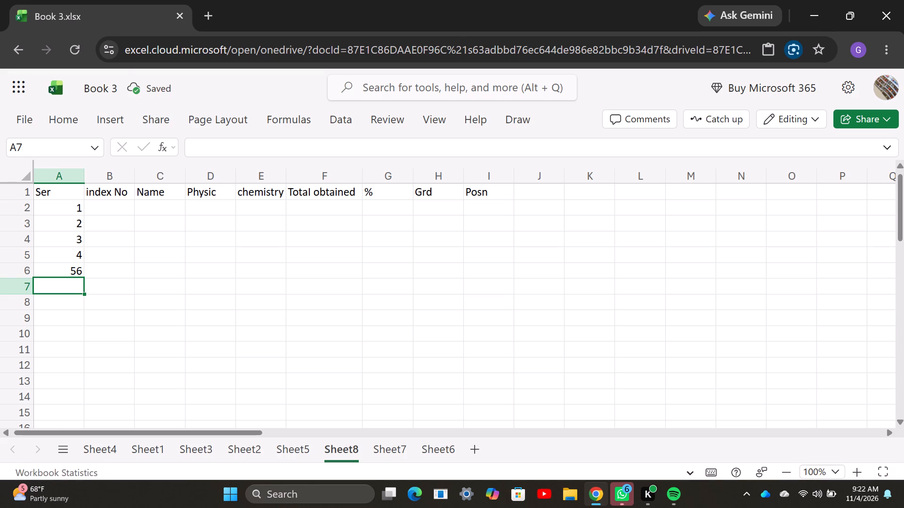
pyautogui.doubleClick(79, 270)
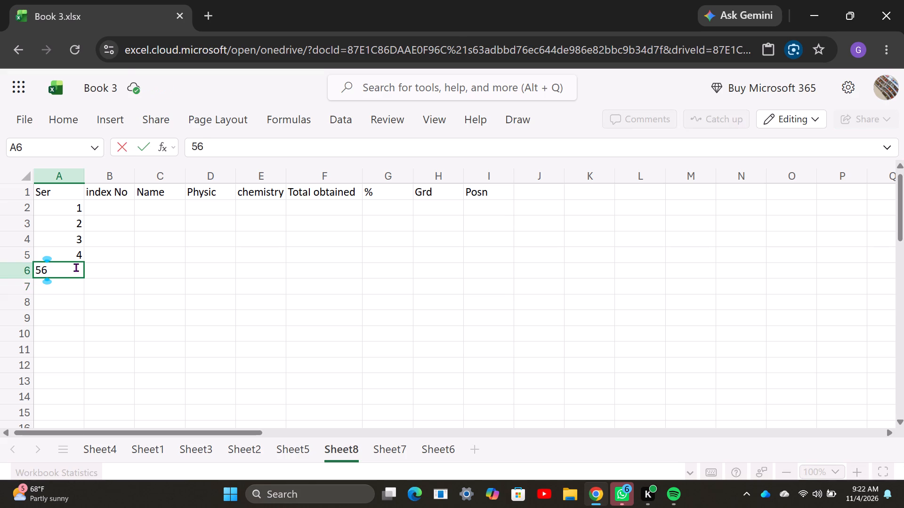
pyautogui.press('BackSpace')
pyautogui.press('Return')
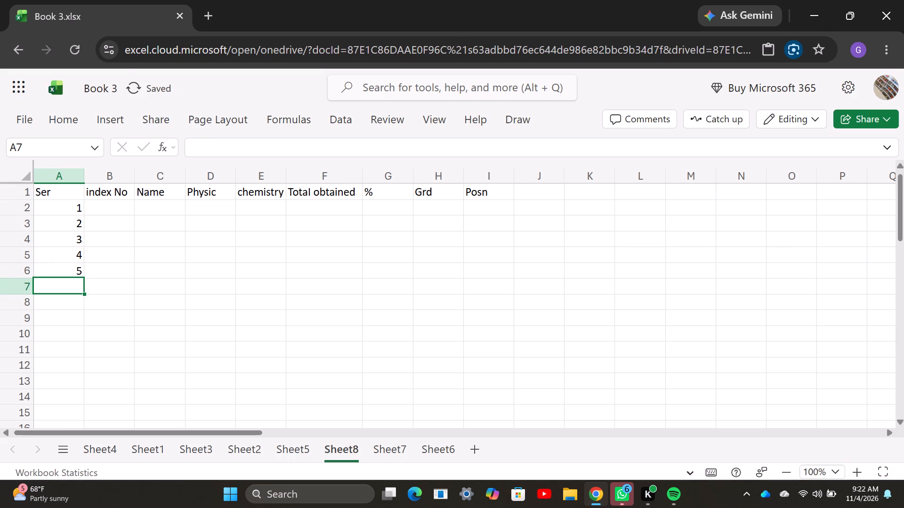
# Continue the serial numbers with 6 to 10 in cells A7 to A11.
pyautogui.press('6')
pyautogui.press('Return')
pyautogui.press('7')
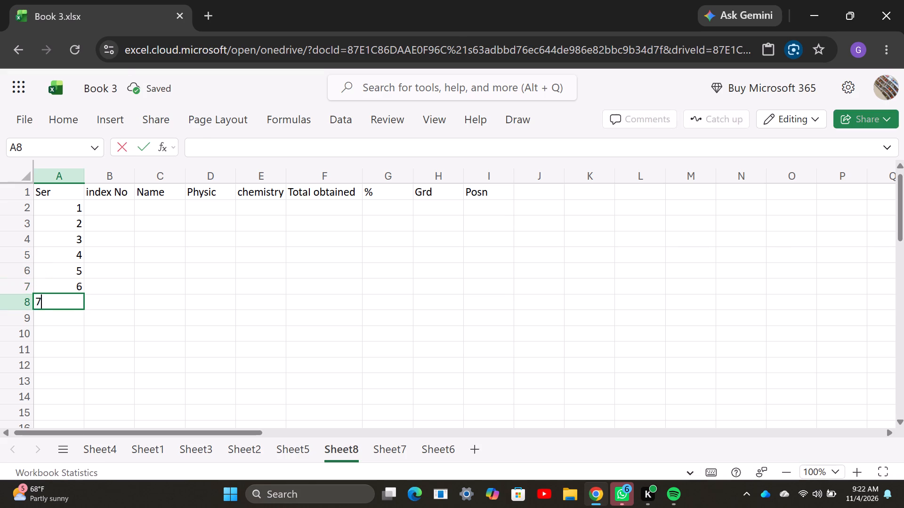
pyautogui.press('Return')
pyautogui.press('8')
pyautogui.press('Return')
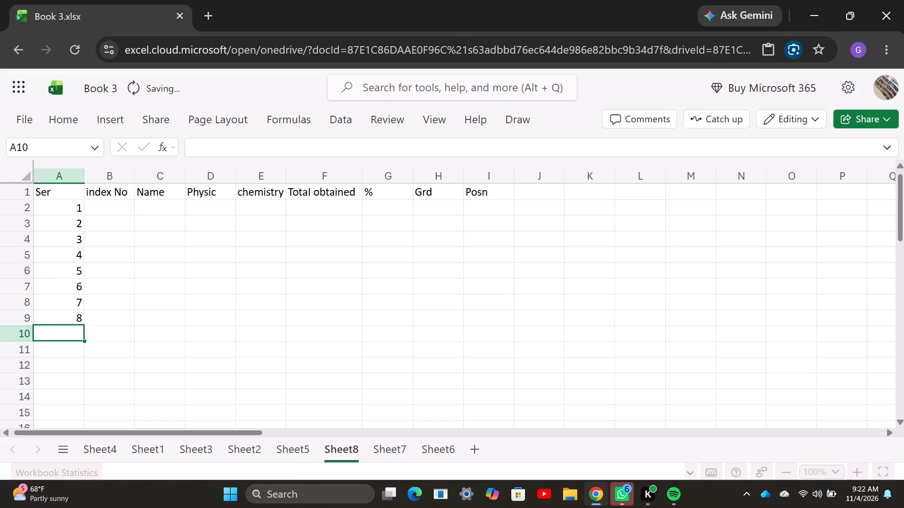
pyautogui.press('9')
pyautogui.press('Return')
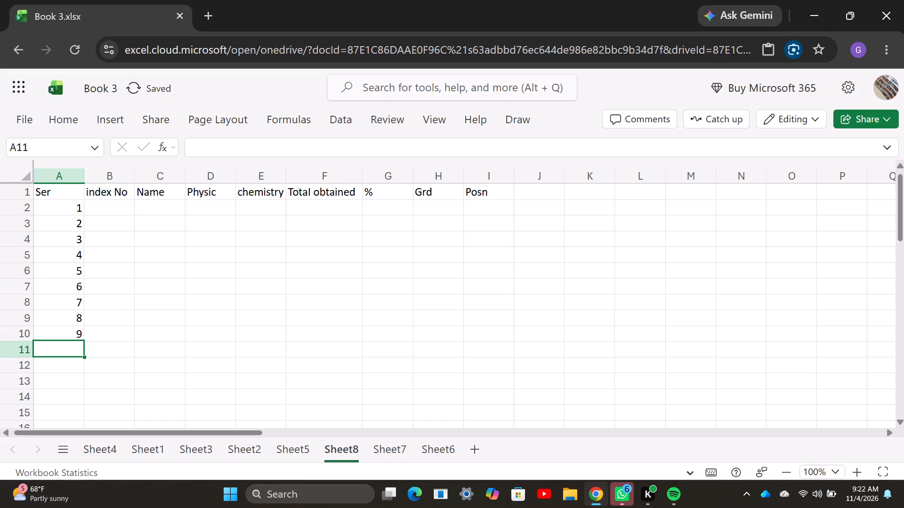
pyautogui.write('10')
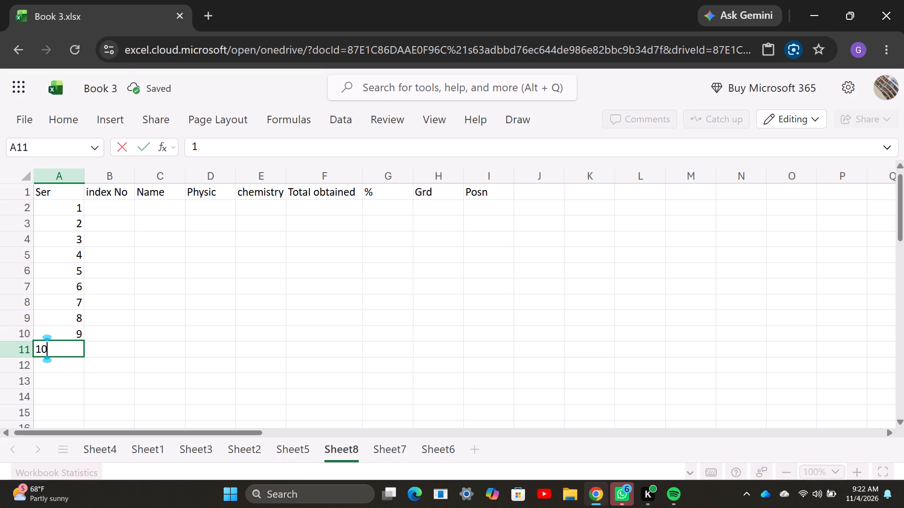
pyautogui.press('Return')
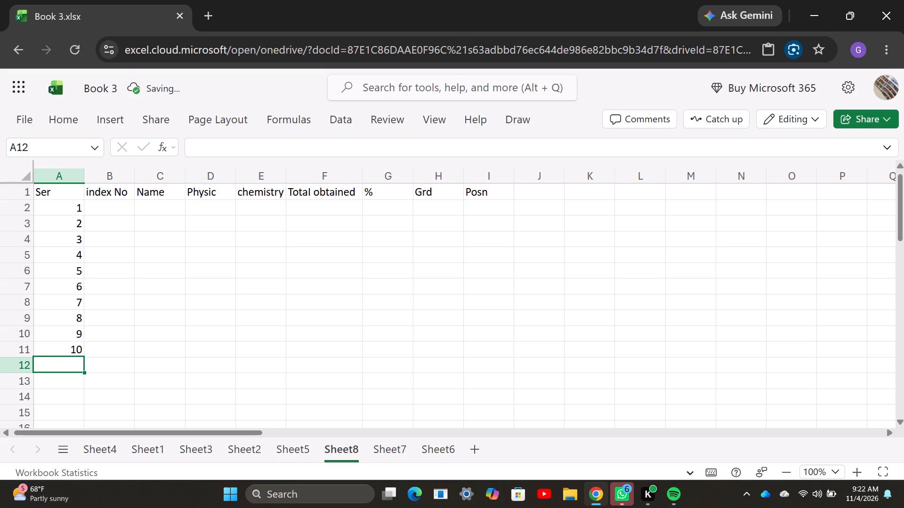
# Enter "John" in cell B2 and "shawn" in cell B3.
pyautogui.click(100, 207)
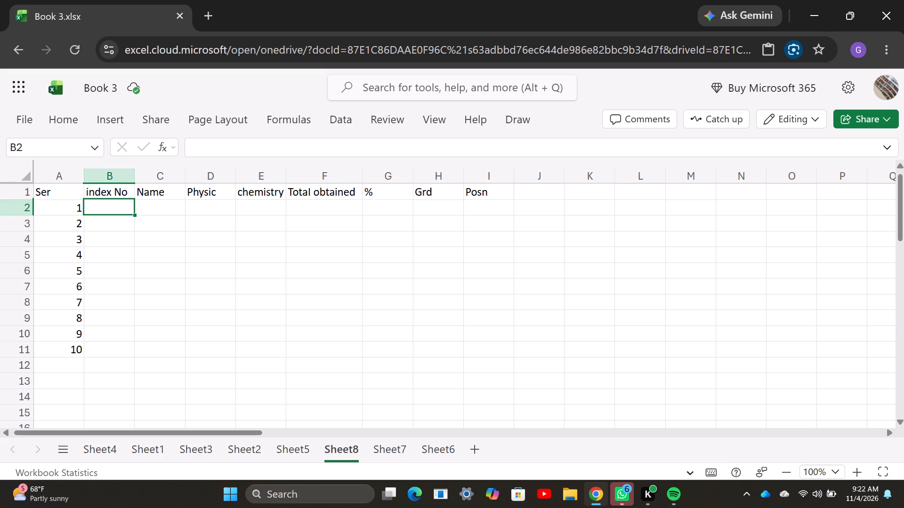
pyautogui.write('John')
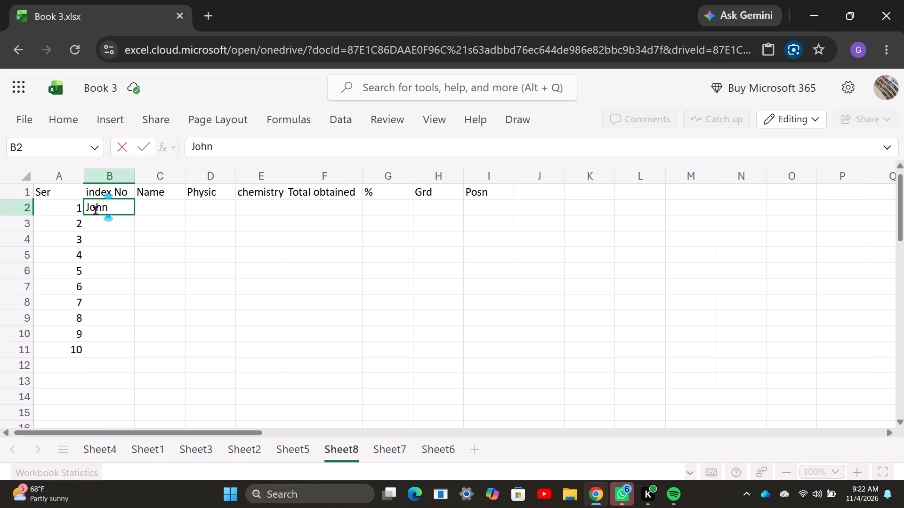
pyautogui.press('Return')
pyautogui.press('s')
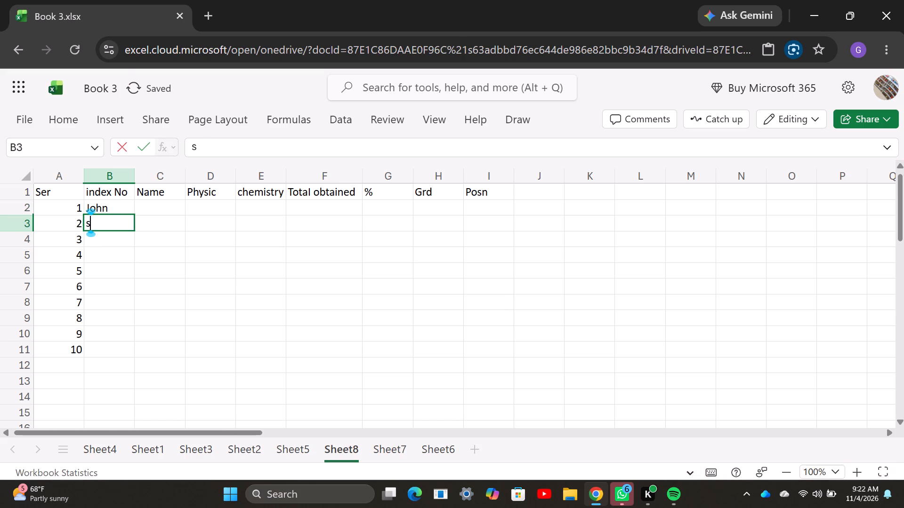
pyautogui.write('hwan')
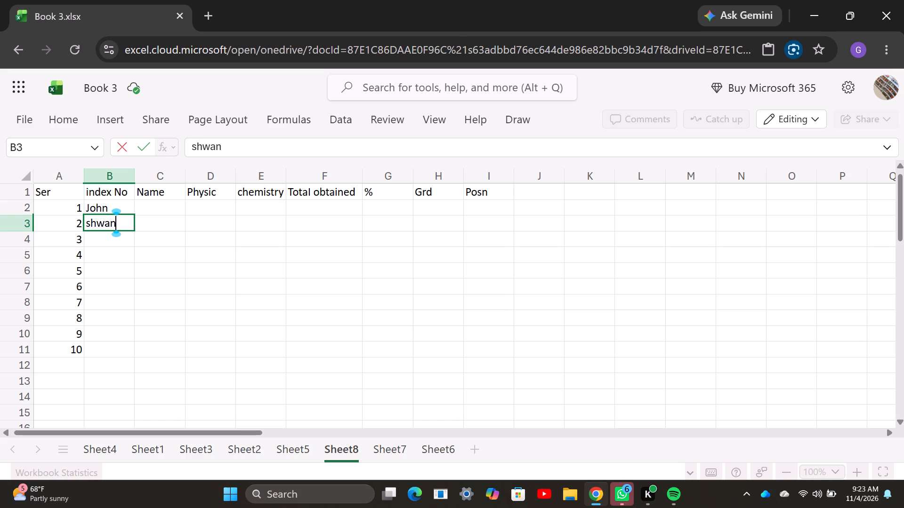
pyautogui.press('BackSpace')
pyautogui.press('BackSpace')
pyautogui.press('BackSpace')
pyautogui.write('awn')
pyautogui.press('Return')
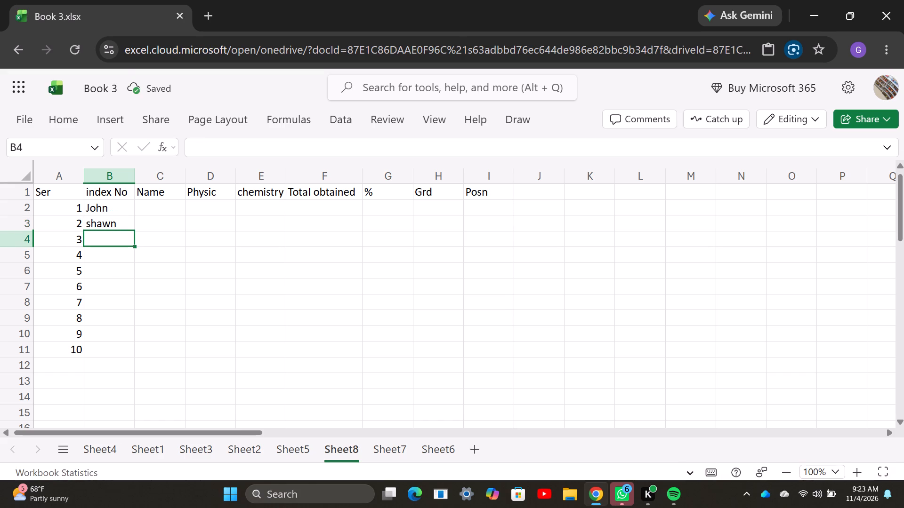
# Enter "Michae" in cell B4 and "Ieena" in cell B5.
pyautogui.write('Mi')
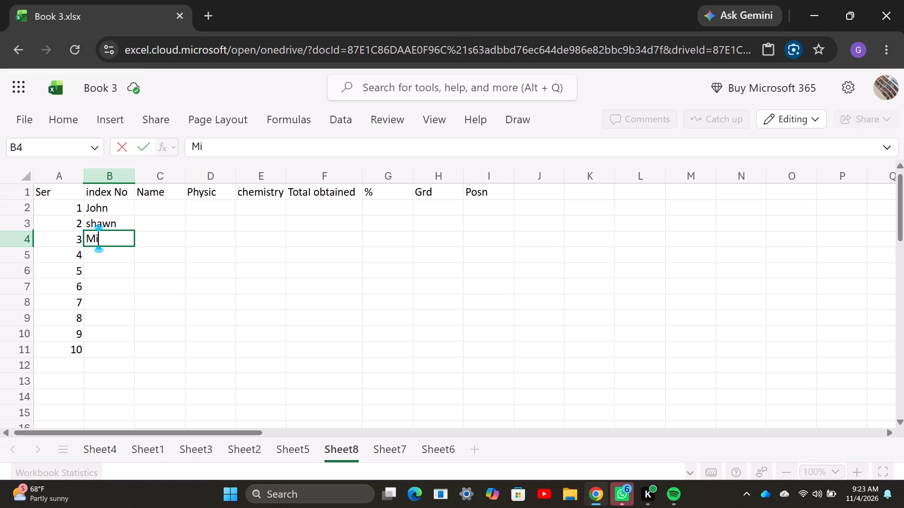
pyautogui.write('cha')
pyautogui.press('e')
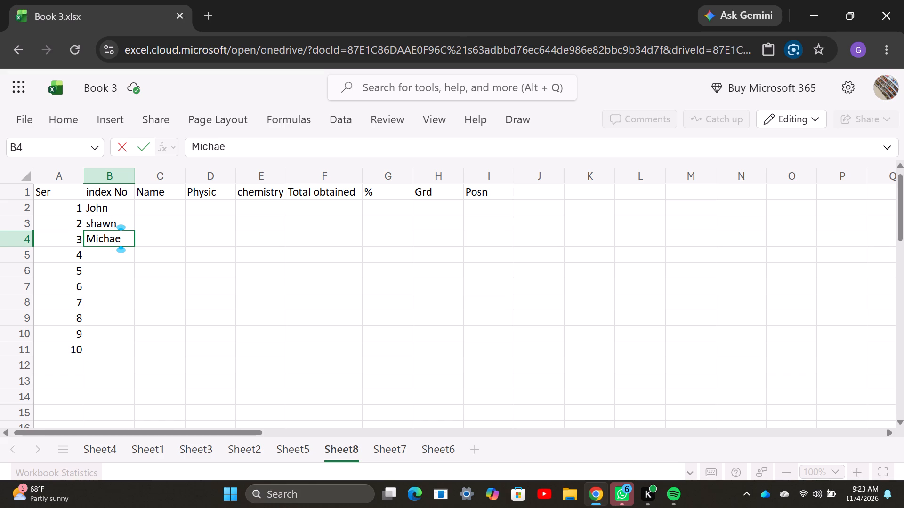
pyautogui.press('Return')
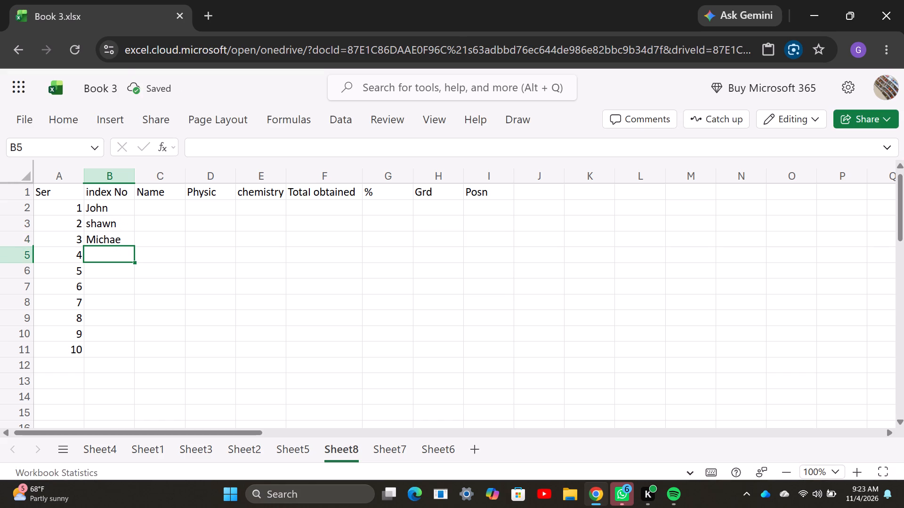
pyautogui.hotkey('shift', 'i')
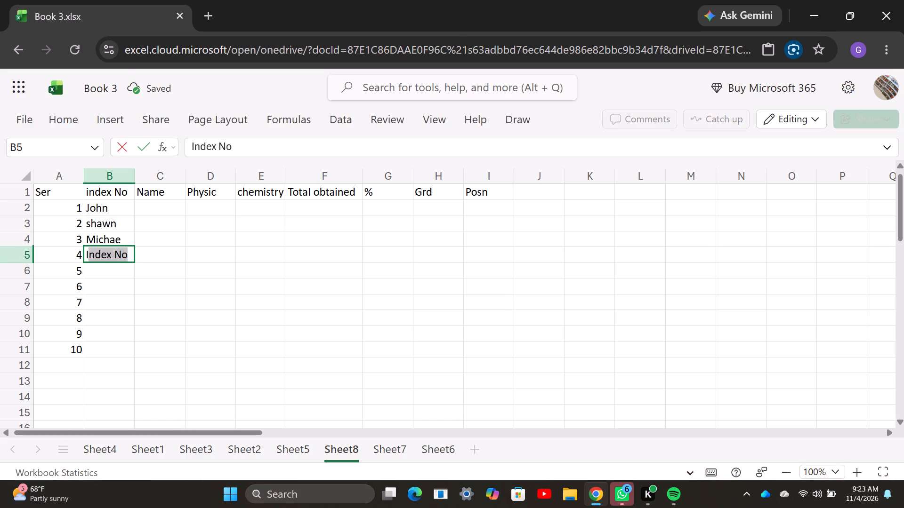
pyautogui.press('e')
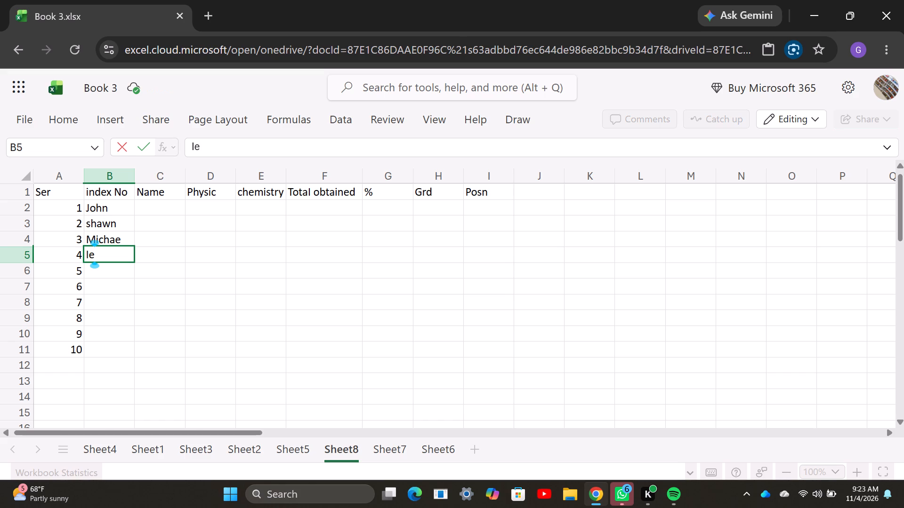
pyautogui.write('ee')
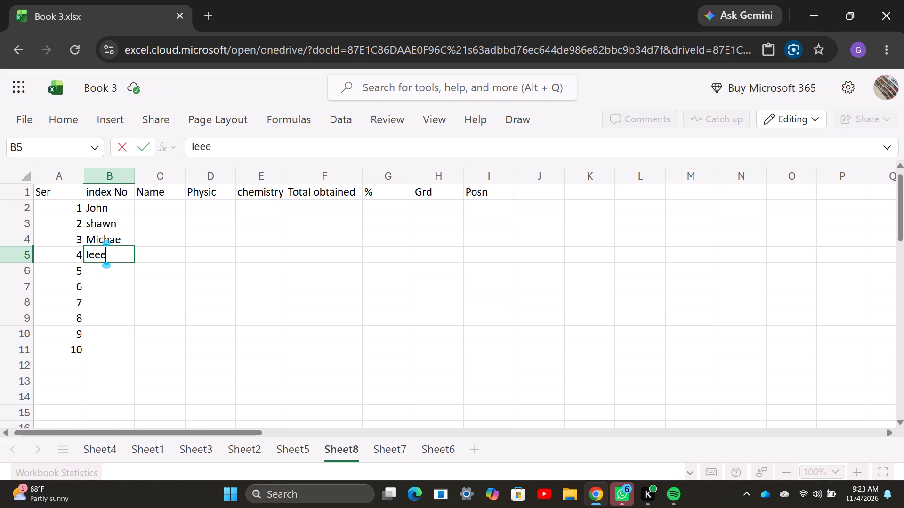
pyautogui.press('BackSpace')
pyautogui.write('na')
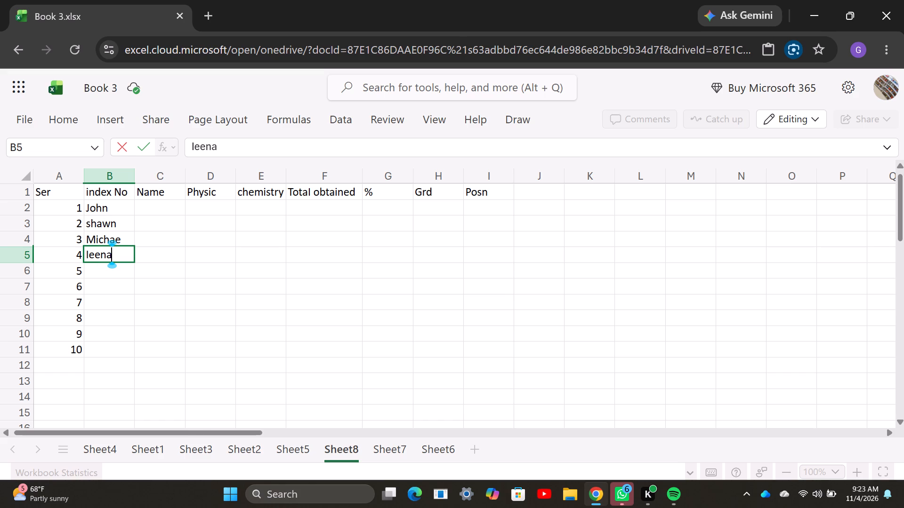
pyautogui.press('Return')
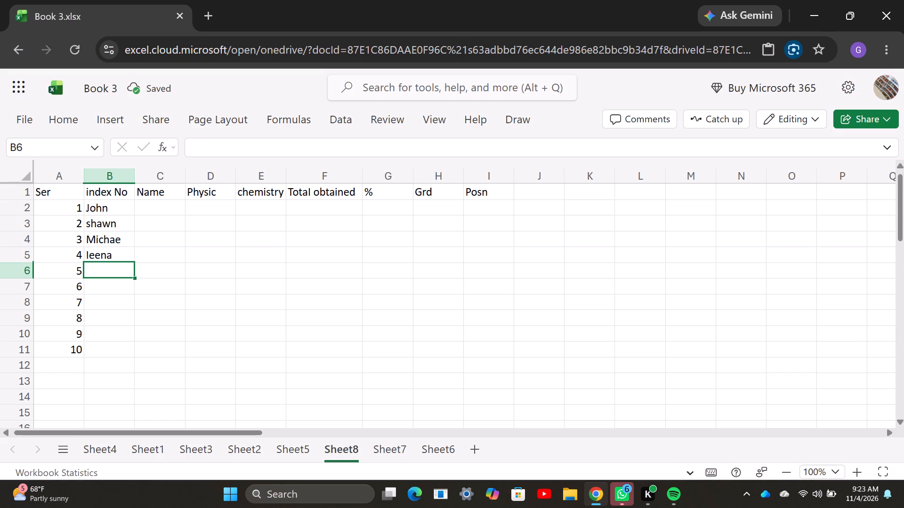
# Enter "Mariya" in cell B6 and "Hussy" in cell B7.
pyautogui.hotkey('shift', 'm')
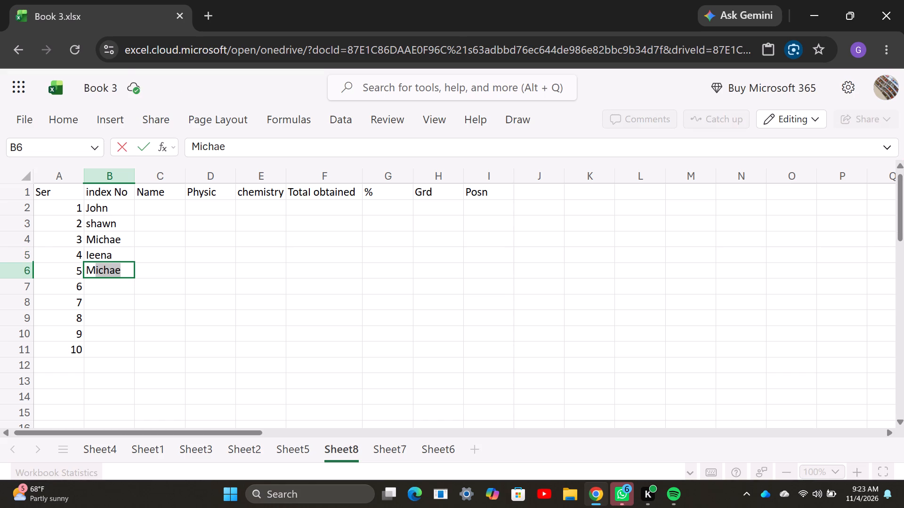
pyautogui.press('a')
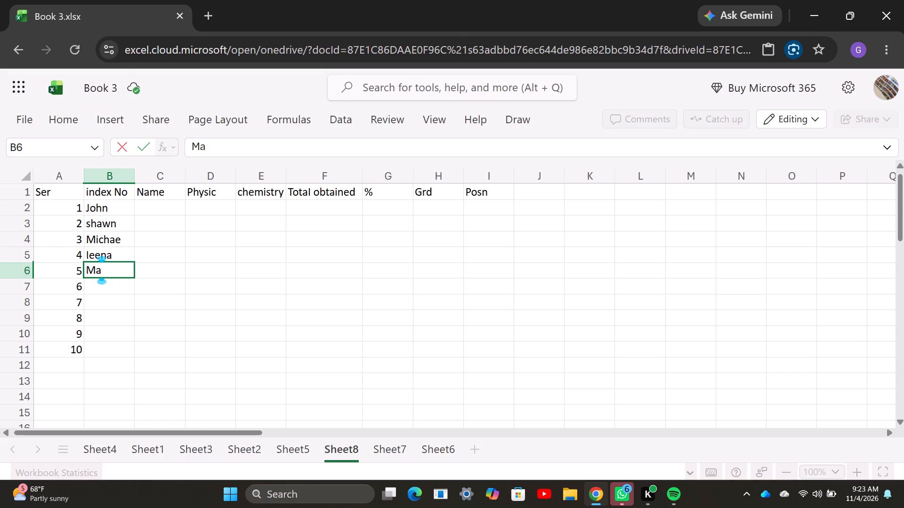
pyautogui.press('r')
pyautogui.write('iya')
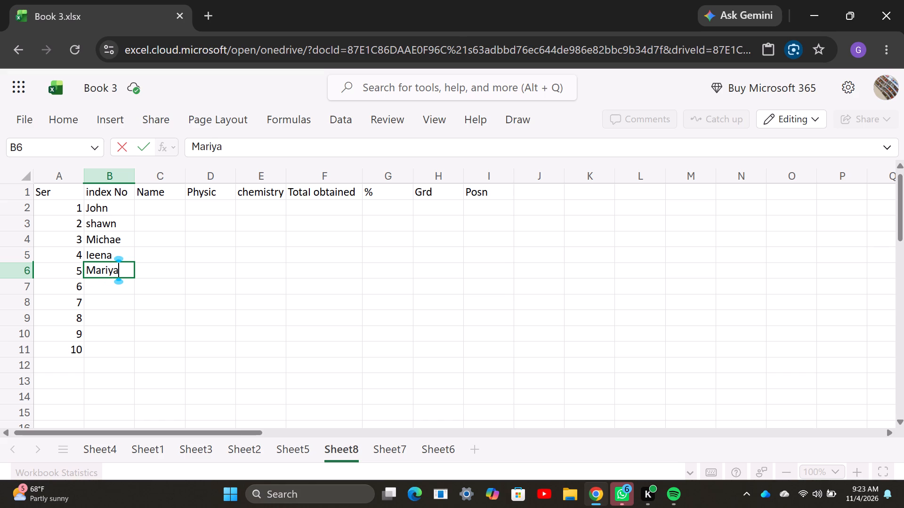
pyautogui.press('Return')
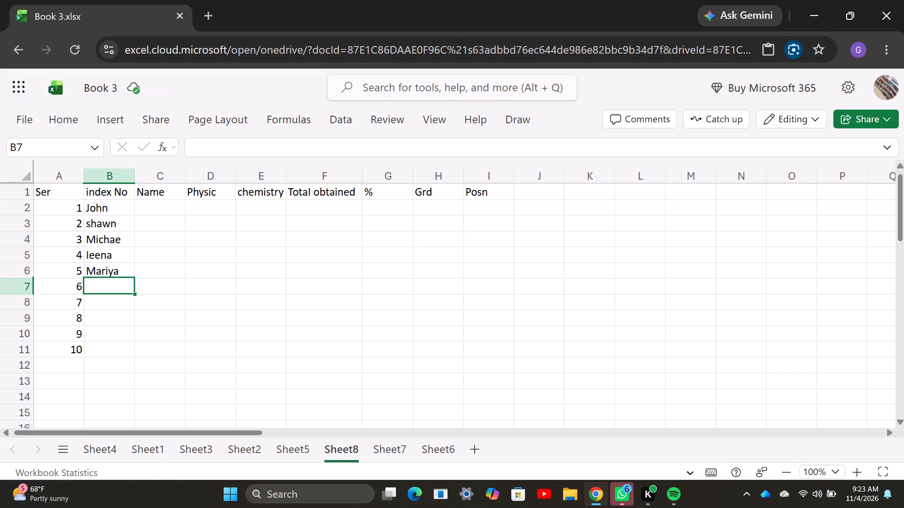
pyautogui.press('shift+VK_193')
pyautogui.press('h')
pyautogui.press('BackSpace')
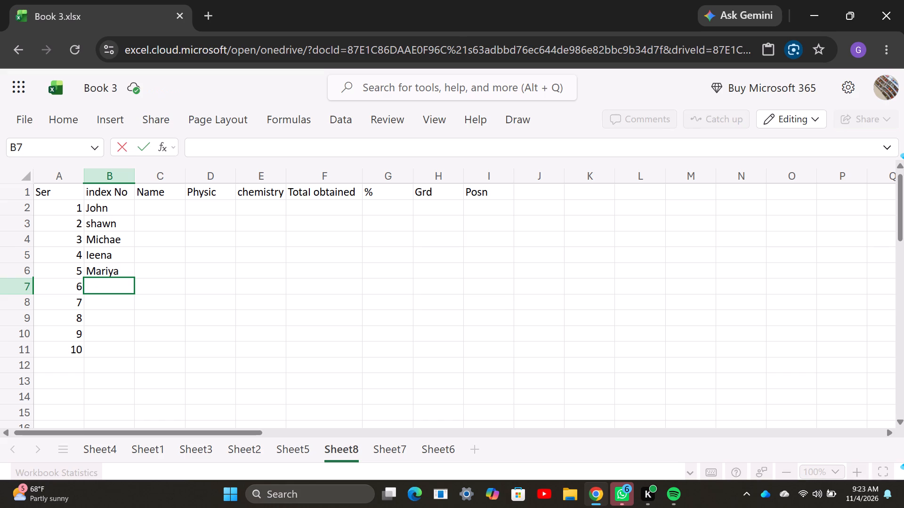
pyautogui.hotkey('shift', 'h')
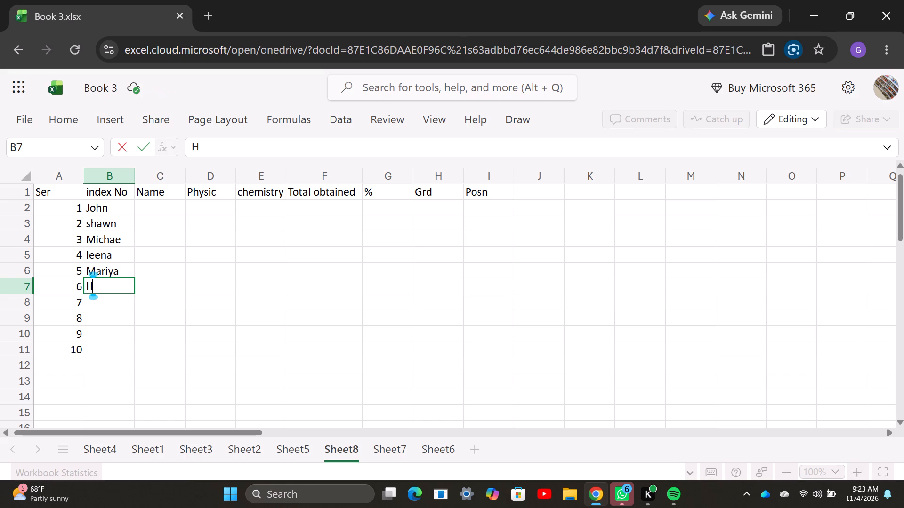
pyautogui.write('uss')
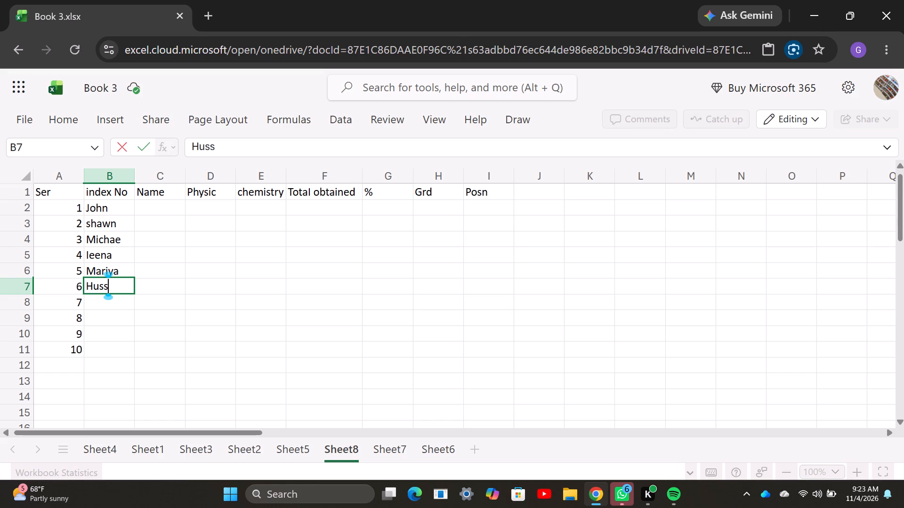
pyautogui.press('y')
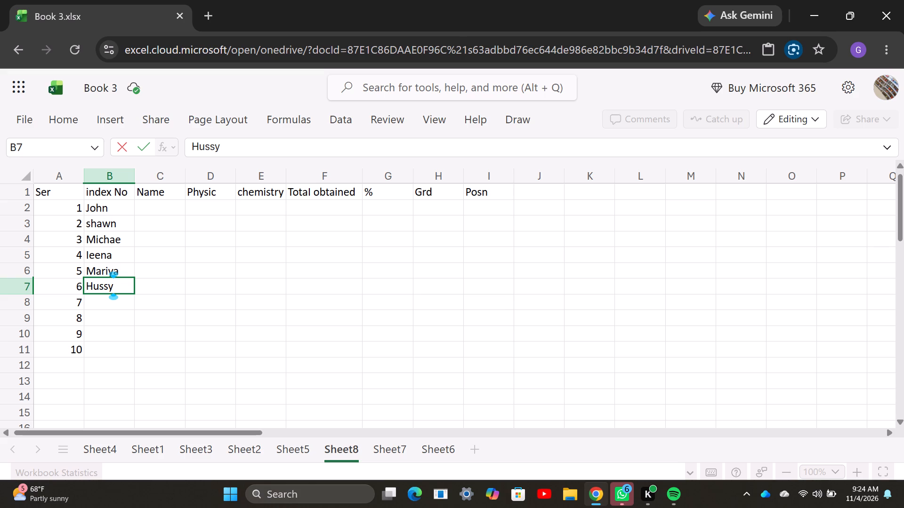
pyautogui.press('Return')
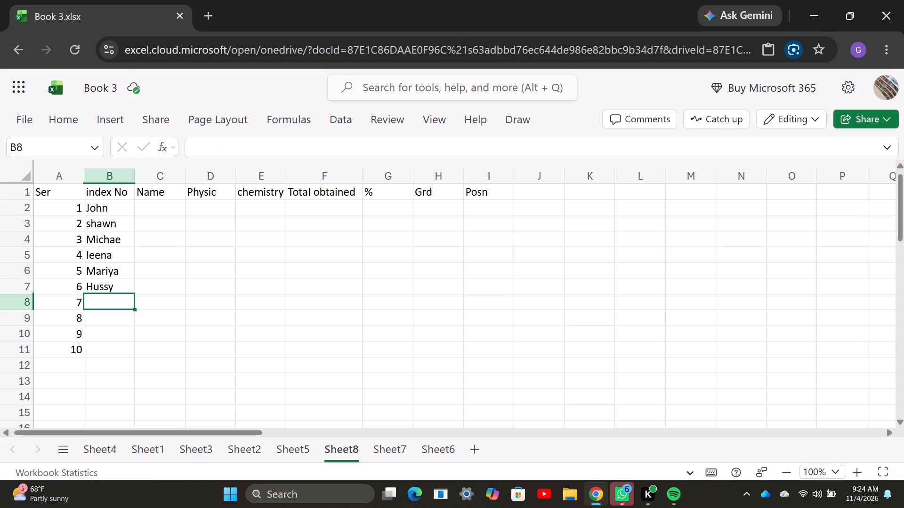
# Enter "Abraham" in cell B8 and "Jack" in cell B9.
pyautogui.hotkey('shift', 'a')
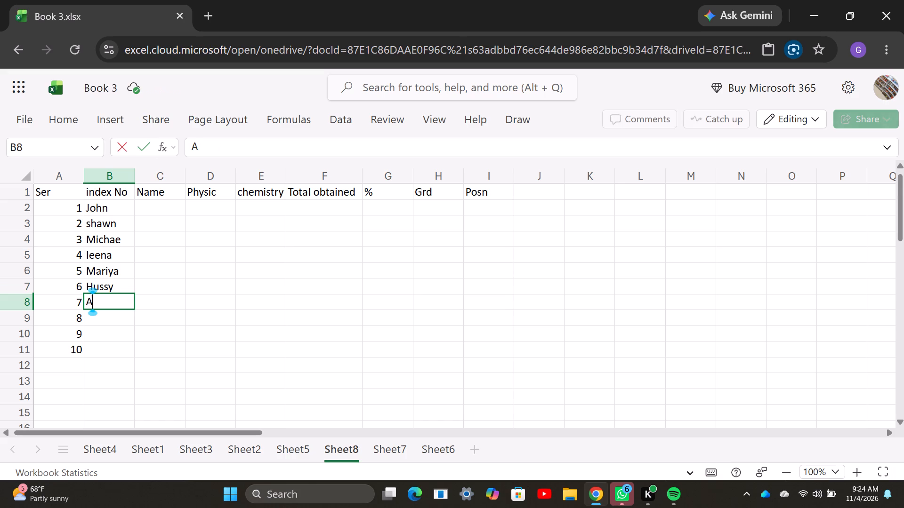
pyautogui.write('br')
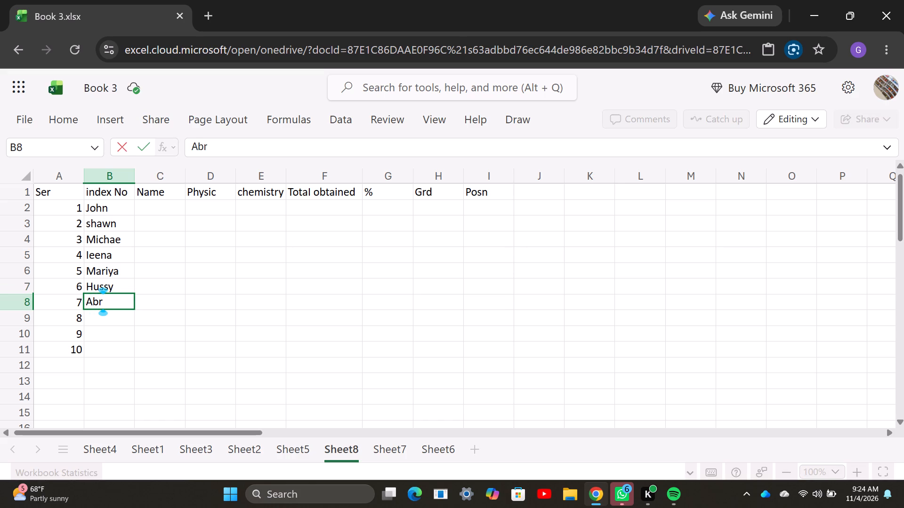
pyautogui.write('ah')
pyautogui.write('am')
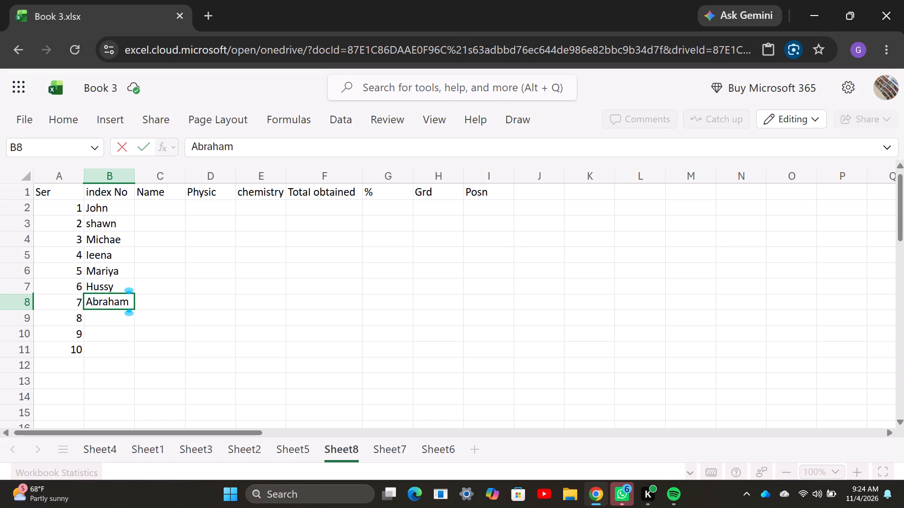
pyautogui.press('Return')
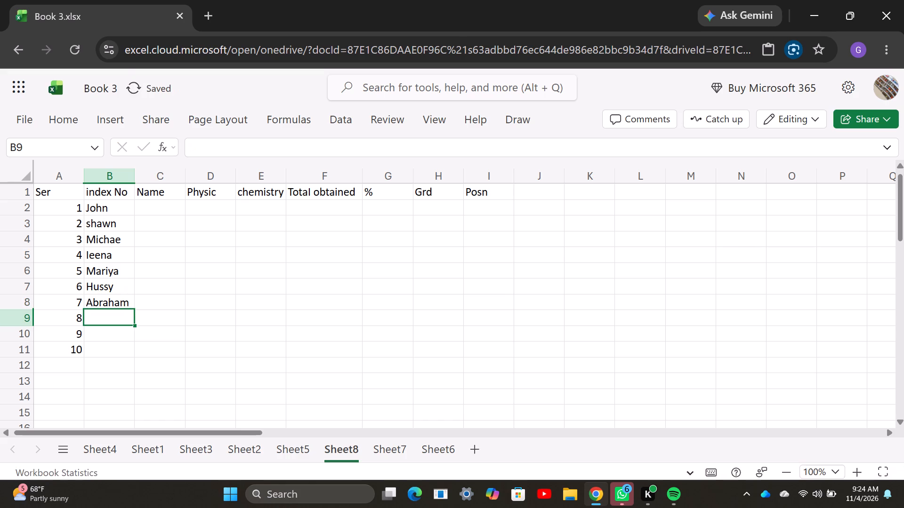
pyautogui.hotkey('shift', 'j')
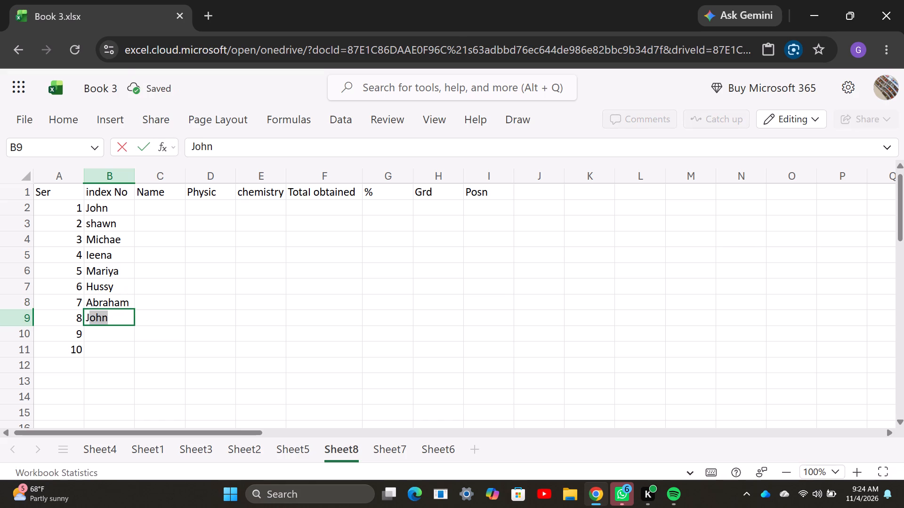
pyautogui.write('ac')
pyautogui.press('k')
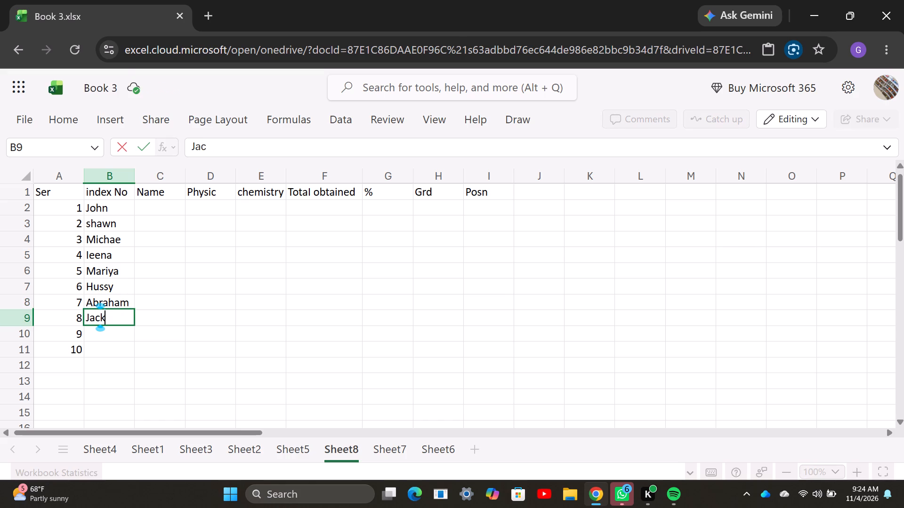
pyautogui.press('Return')
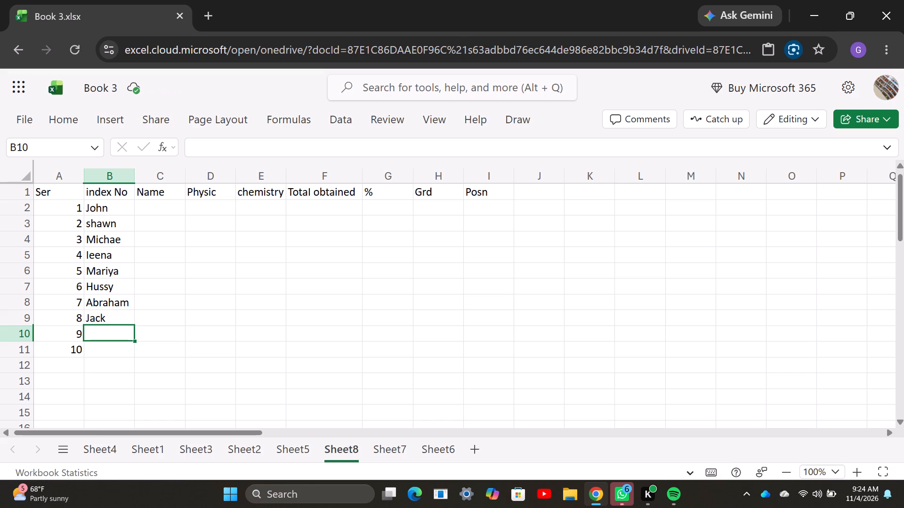
# Enter "Emma" in cell B10 and "Sophia" in cell B11 to complete the ten student names.
pyautogui.hotkey('shift', 'e')
pyautogui.write('mm')
pyautogui.press('a')
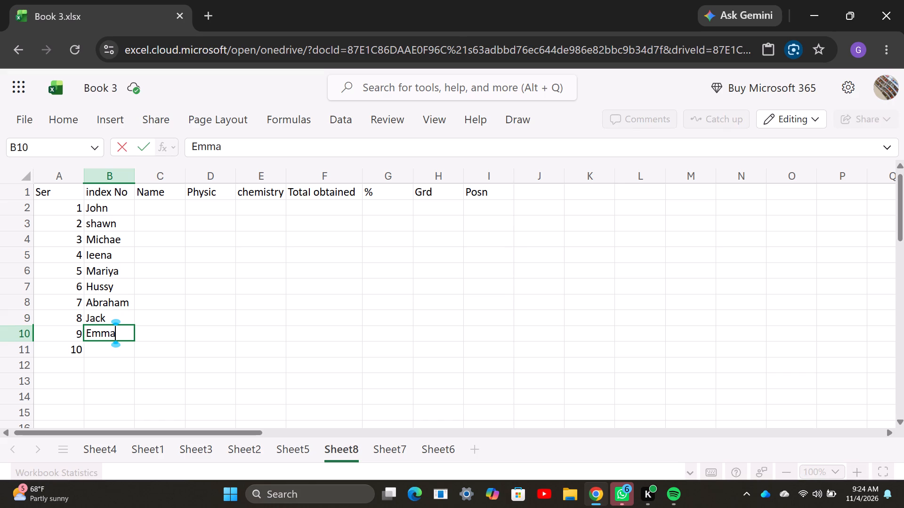
pyautogui.press('Return')
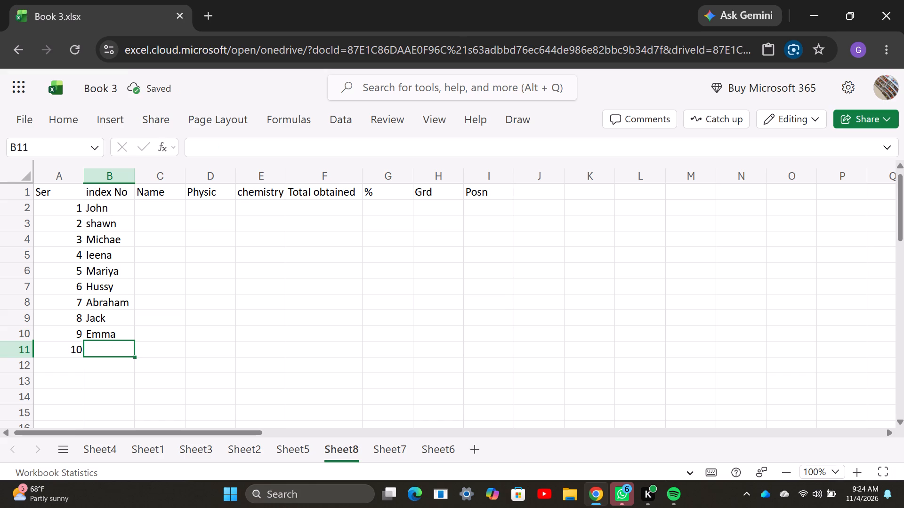
pyautogui.press('s')
pyautogui.press('BackSpace')
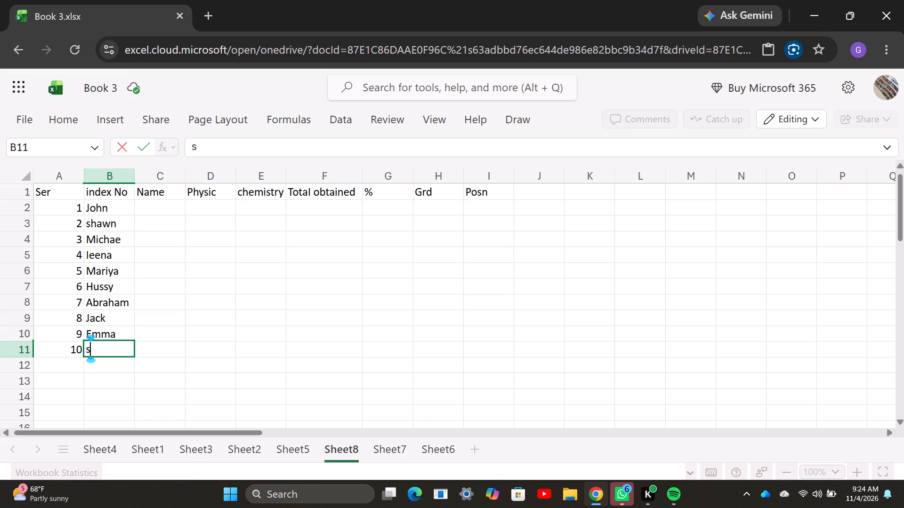
pyautogui.press('BackSpace')
pyautogui.hotkey('shift', 's')
pyautogui.press('o')
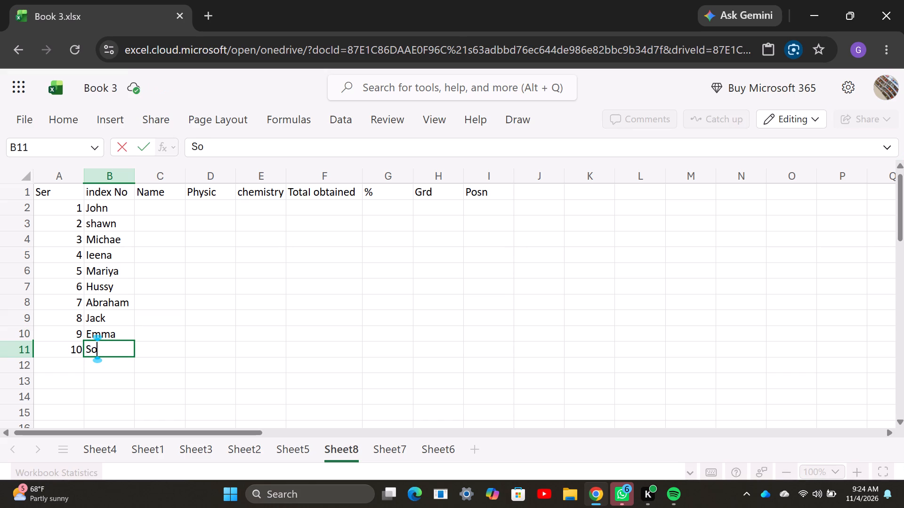
pyautogui.write('pp')
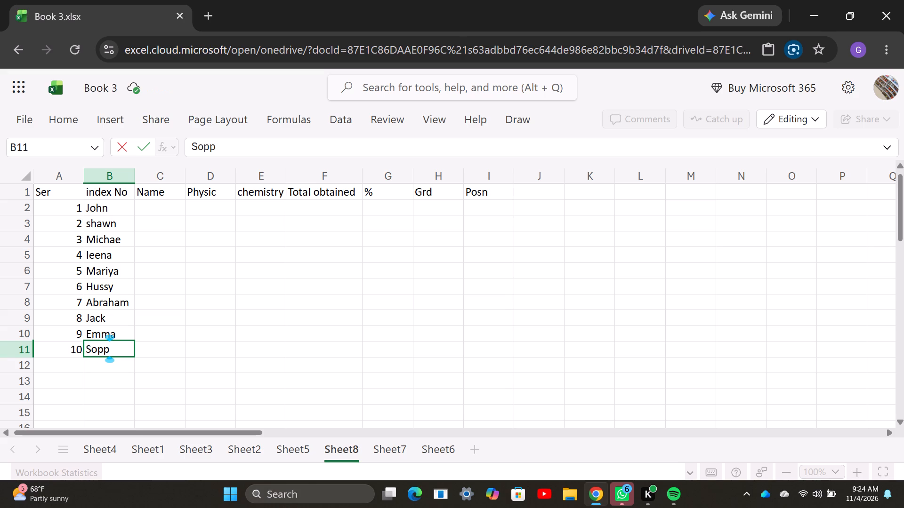
pyautogui.press('BackSpace')
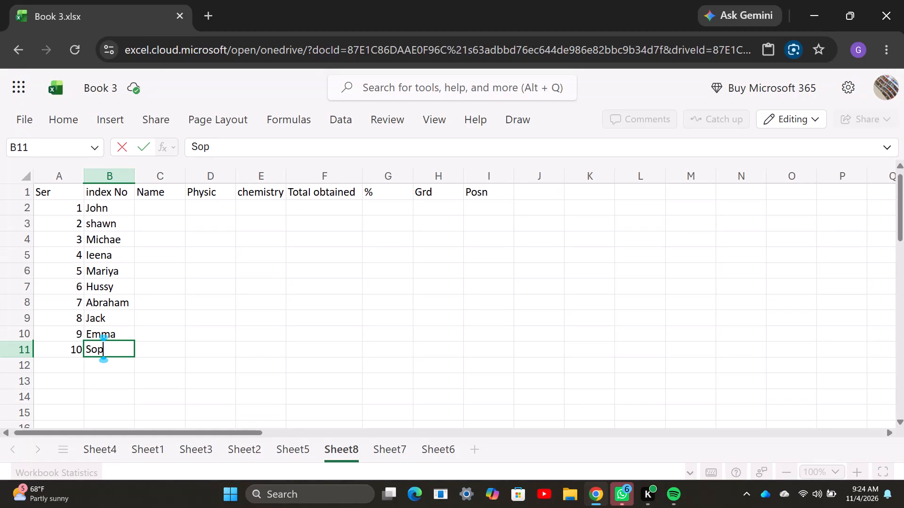
pyautogui.write('hi')
pyautogui.press('a')
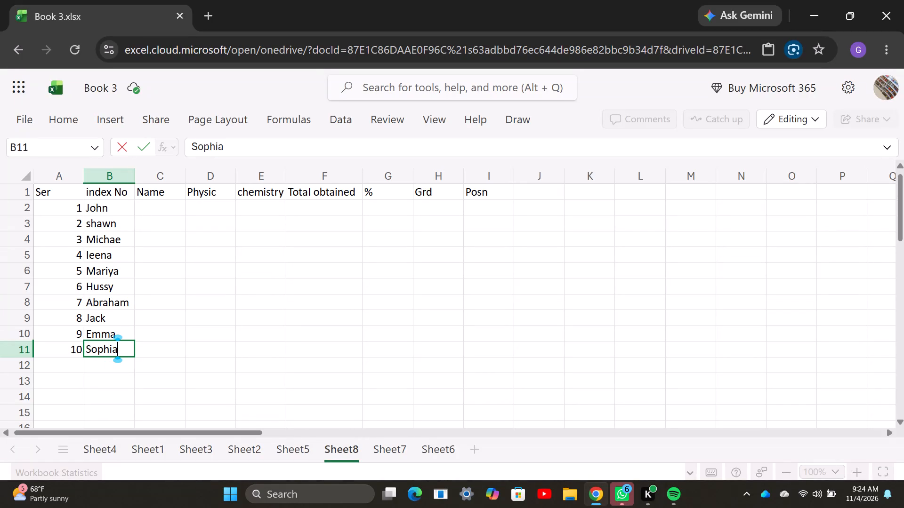
pyautogui.scroll(1, 164, 216)
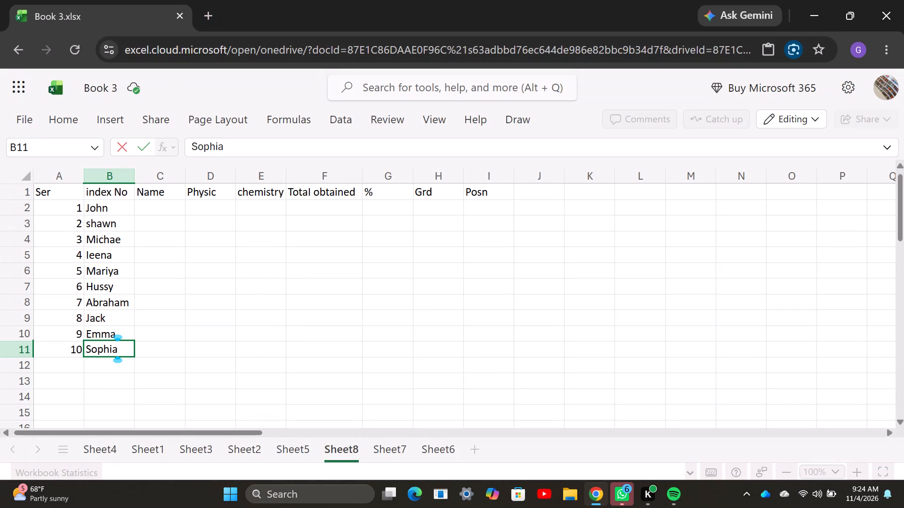
pyautogui.scroll(2, 164, 216)
# Enter the marks 80, 90, 70 and 59 in cells C2 to C5, beside the first four students.
pyautogui.click(160, 208)
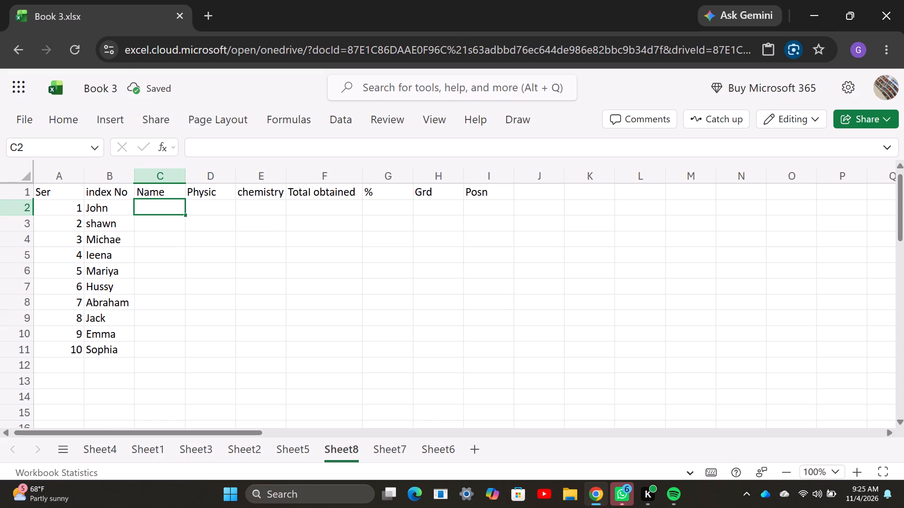
pyautogui.write('80')
pyautogui.press('Return')
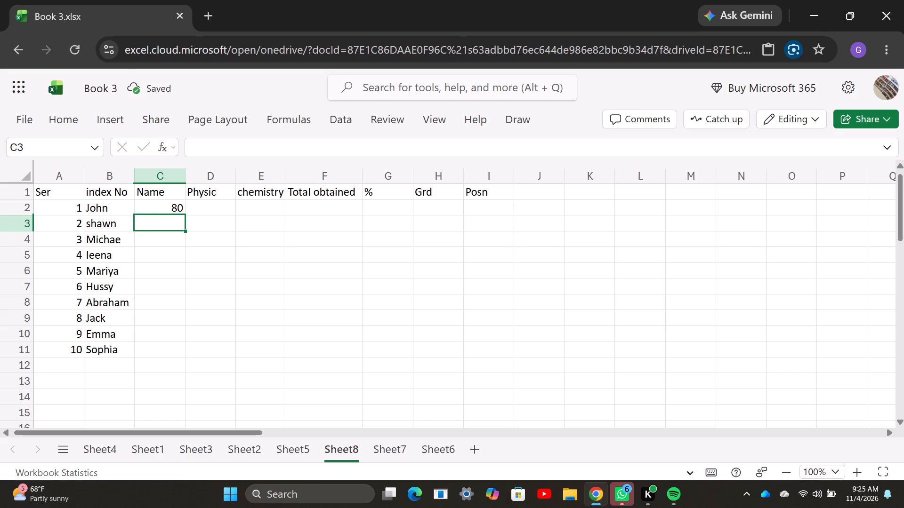
pyautogui.write('90')
pyautogui.press('Return')
pyautogui.write('70')
pyautogui.press('Return')
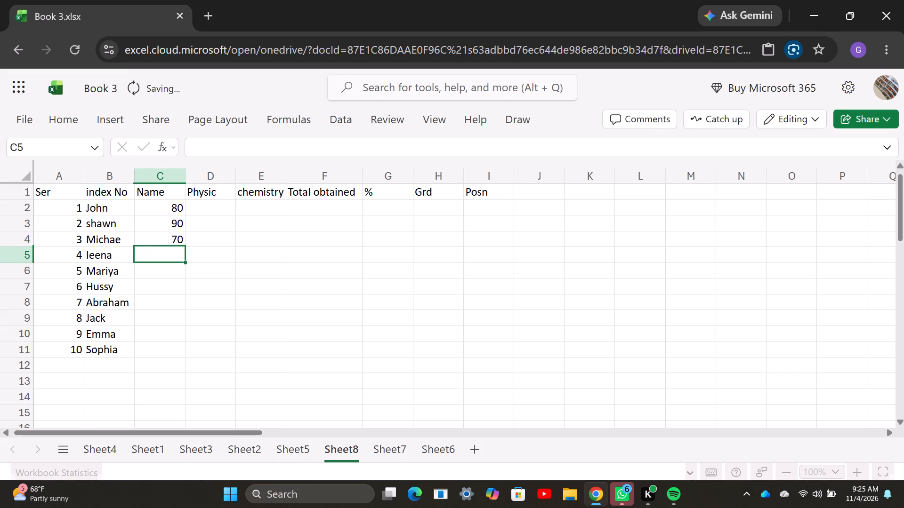
pyautogui.write('58')
pyautogui.press('BackSpace')
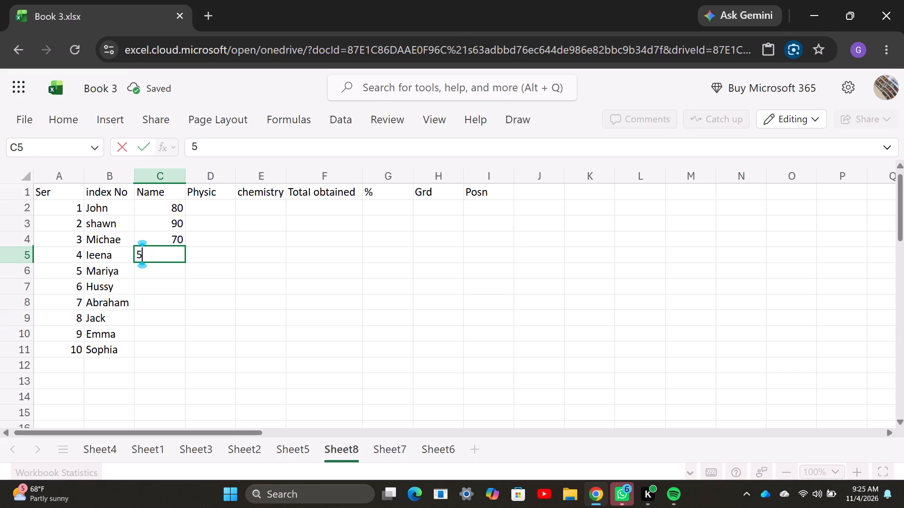
pyautogui.press('9')
pyautogui.press('Return')
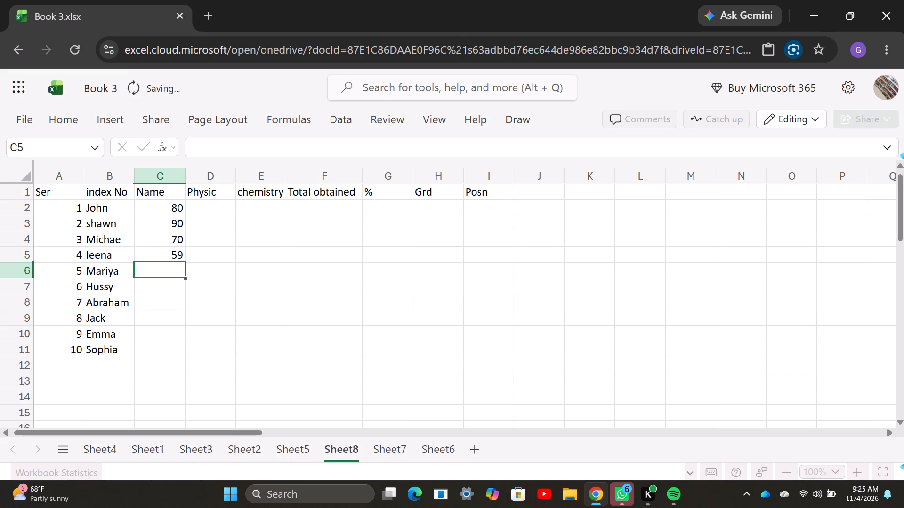
# Continue the marks in column C with 55, 67, 55 and 65 in cells C6 to C9.
pyautogui.write('55')
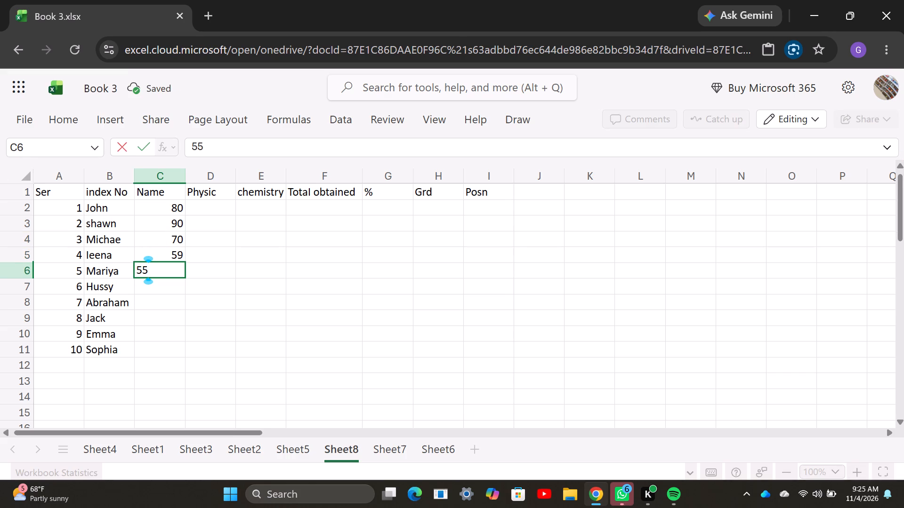
pyautogui.press('Return')
pyautogui.write('67')
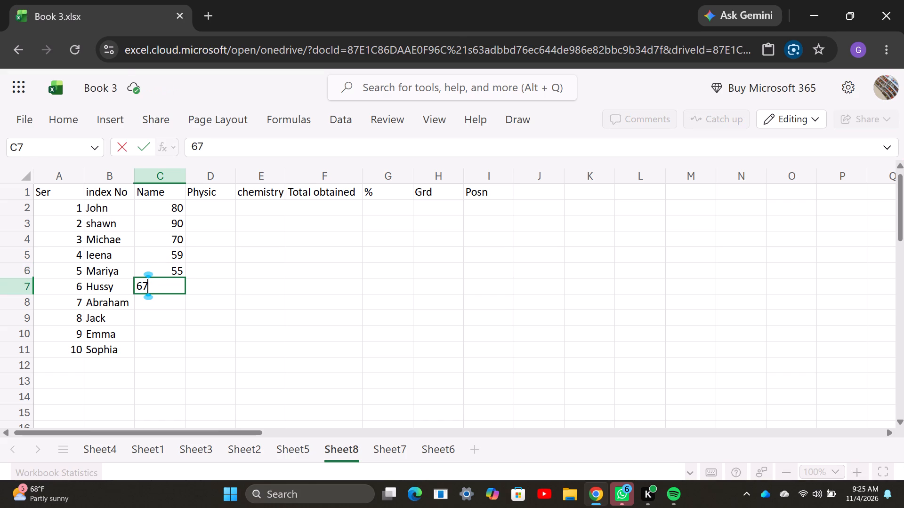
pyautogui.press('Return')
pyautogui.write('55')
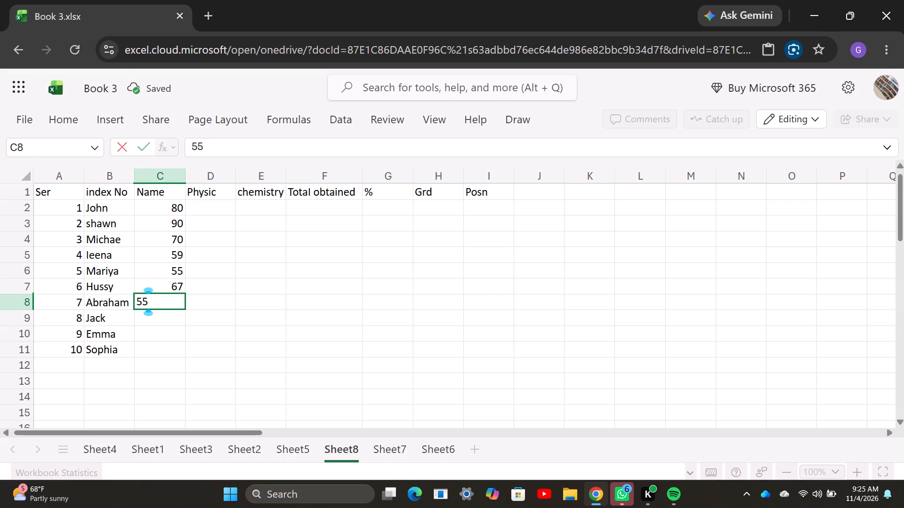
pyautogui.press('Return')
pyautogui.write('65')
pyautogui.press('Return')
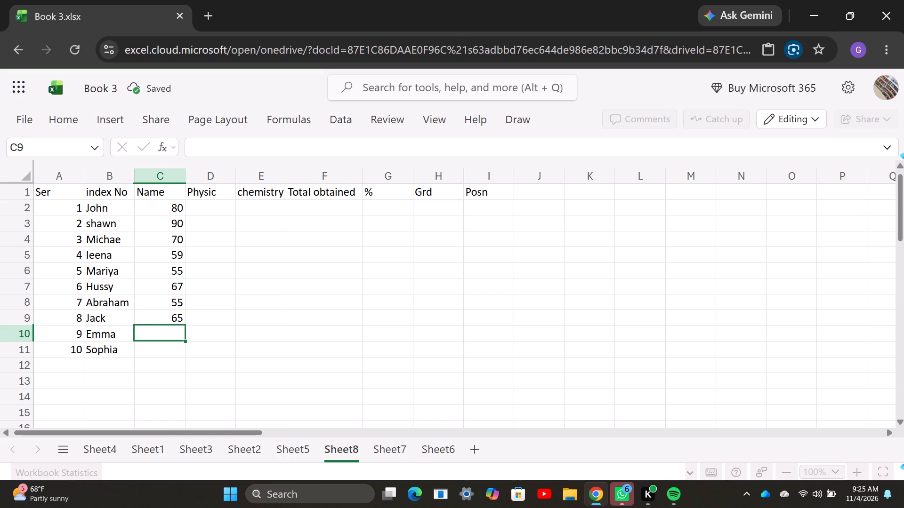
# Enter the marks 40 and 55 in cells C10 and C11 for the last two students.
pyautogui.press('4')
pyautogui.press('0')
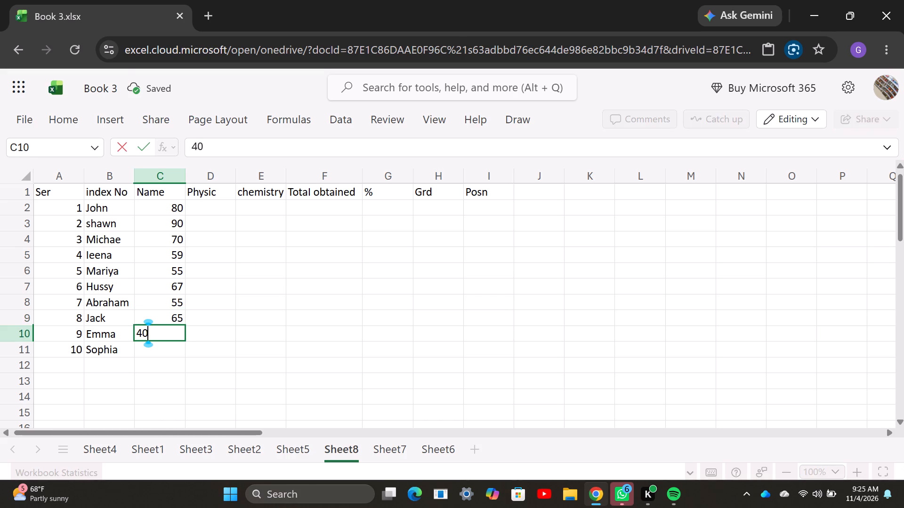
pyautogui.press('Return')
pyautogui.write('55')
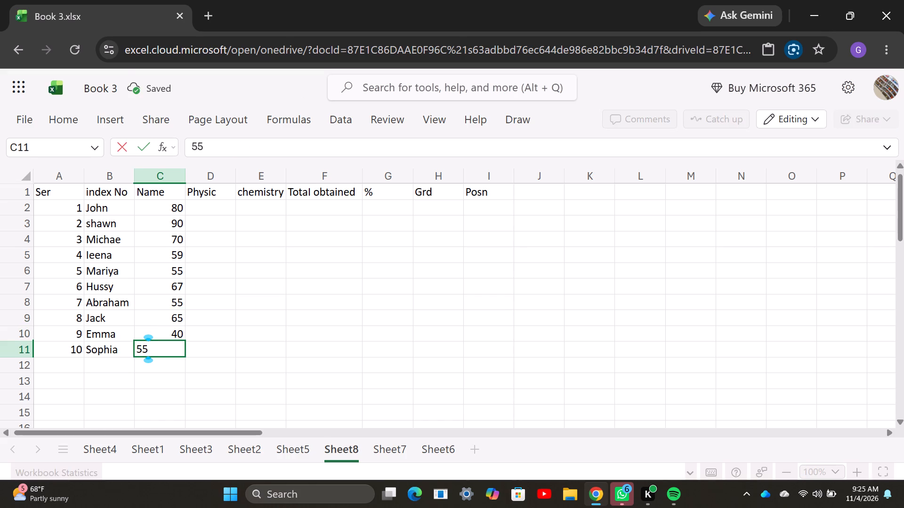
# Enter the Physic marks 60, 75, 65 and 68 in cells D2 to D5.
pyautogui.click(200, 200)
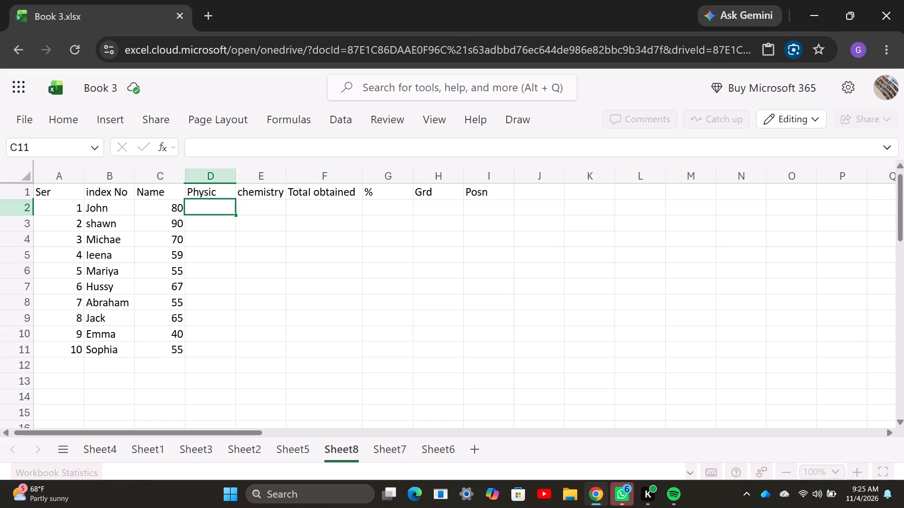
pyautogui.press('6')
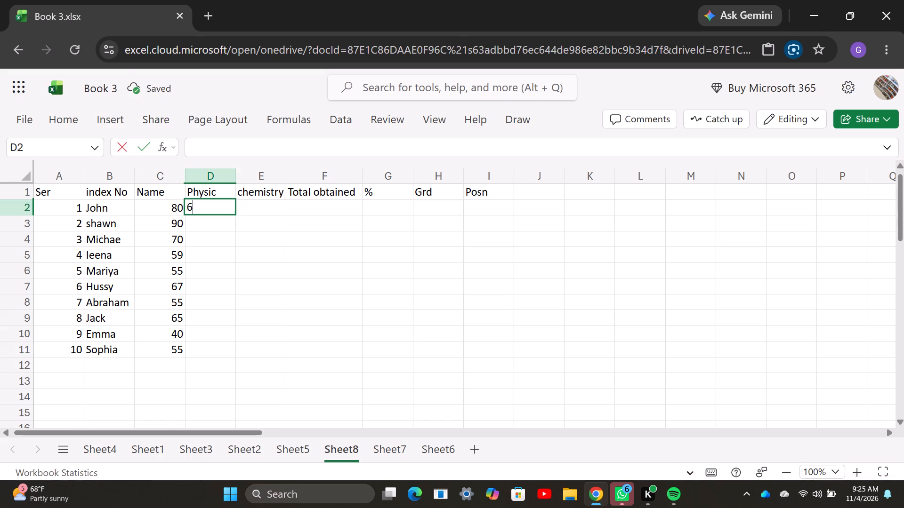
pyautogui.press('0')
pyautogui.press('Return')
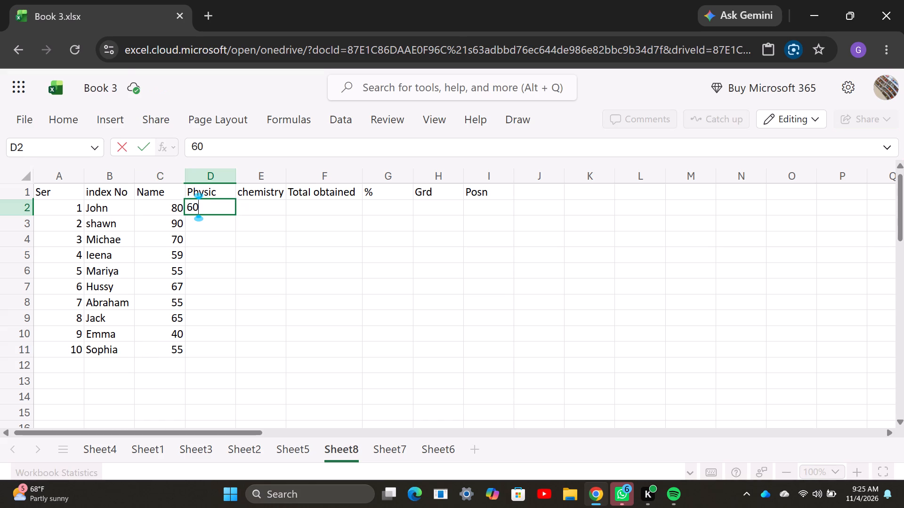
pyautogui.write('75')
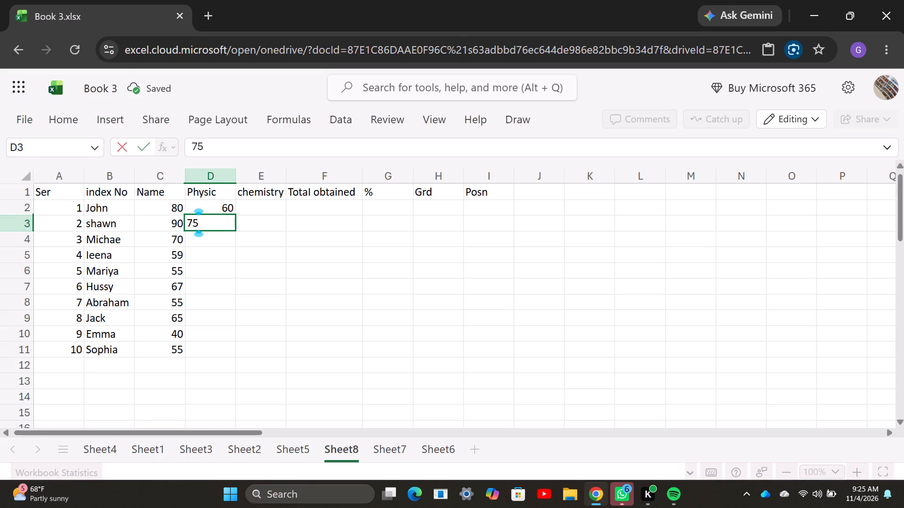
pyautogui.press('Return')
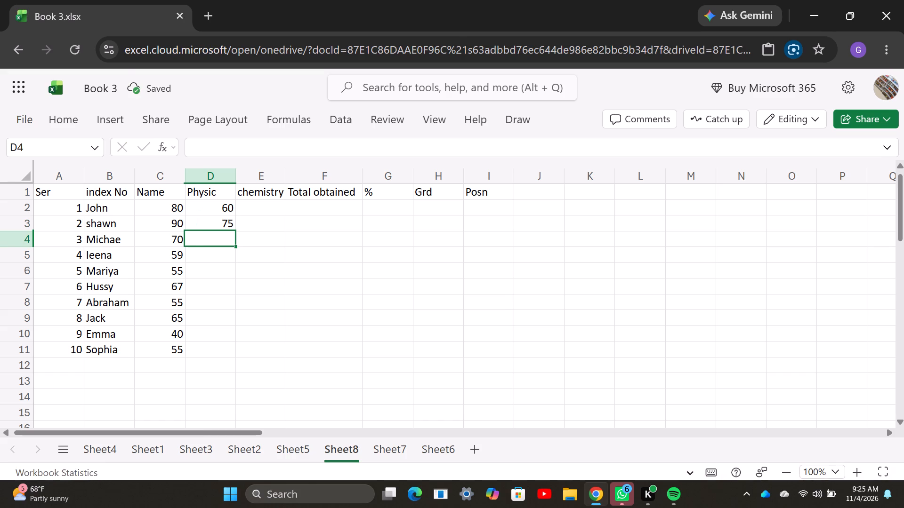
pyautogui.write('65')
pyautogui.press('Return')
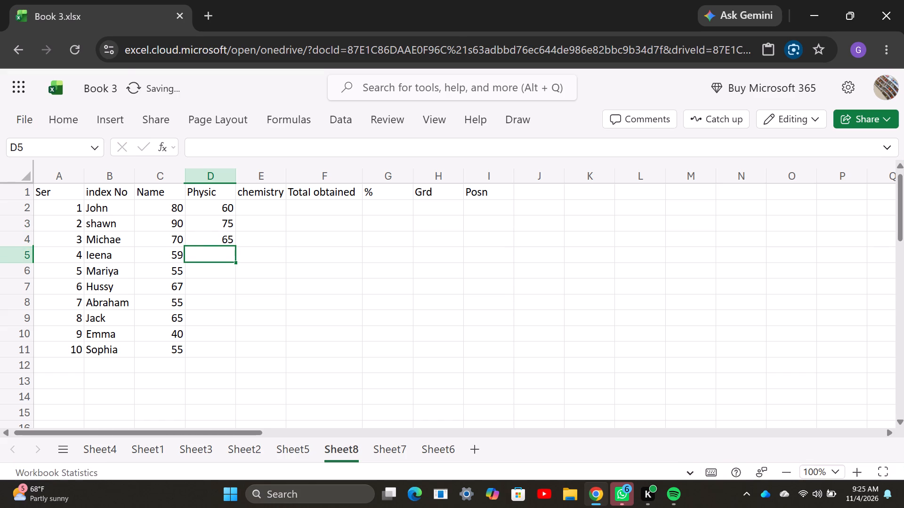
pyautogui.write('68')
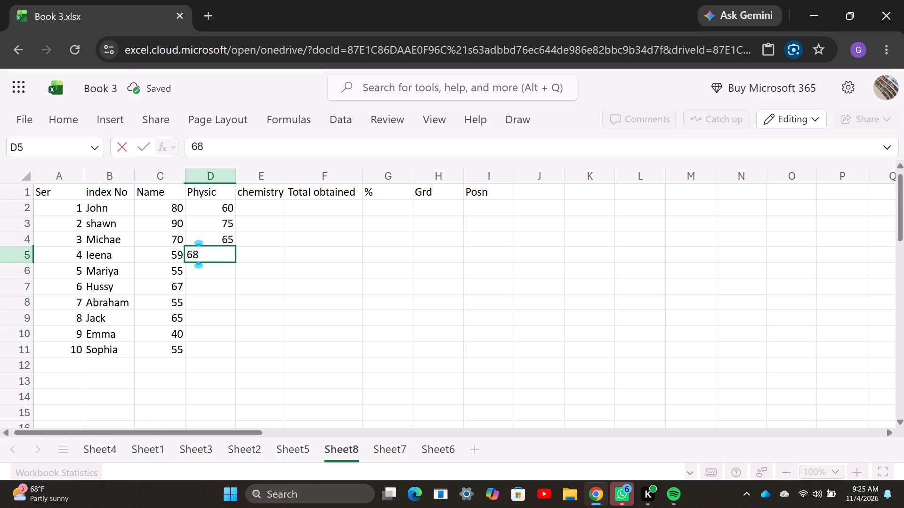
pyautogui.press('Return')
# Continue the Physic marks with 60, 78, 65, 74, 70 and 62 in cells D6 to D11.
pyautogui.press('6')
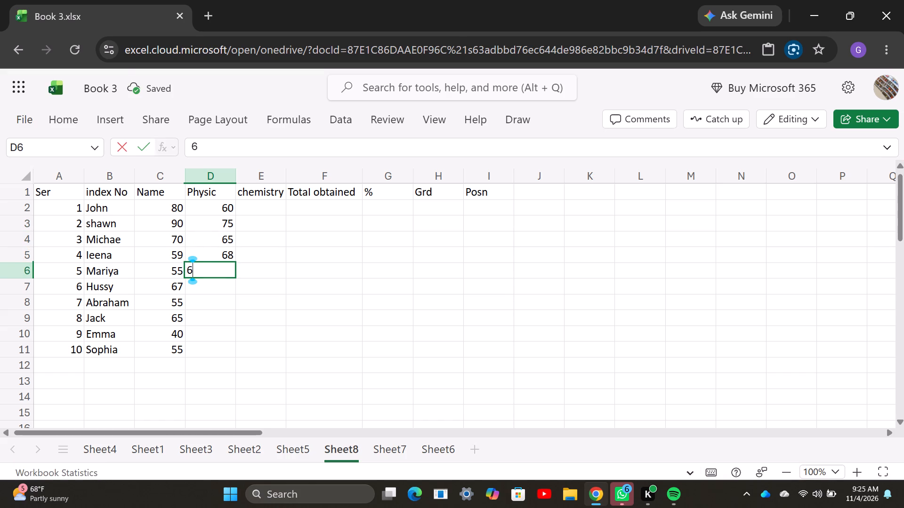
pyautogui.press('0')
pyautogui.press('Return')
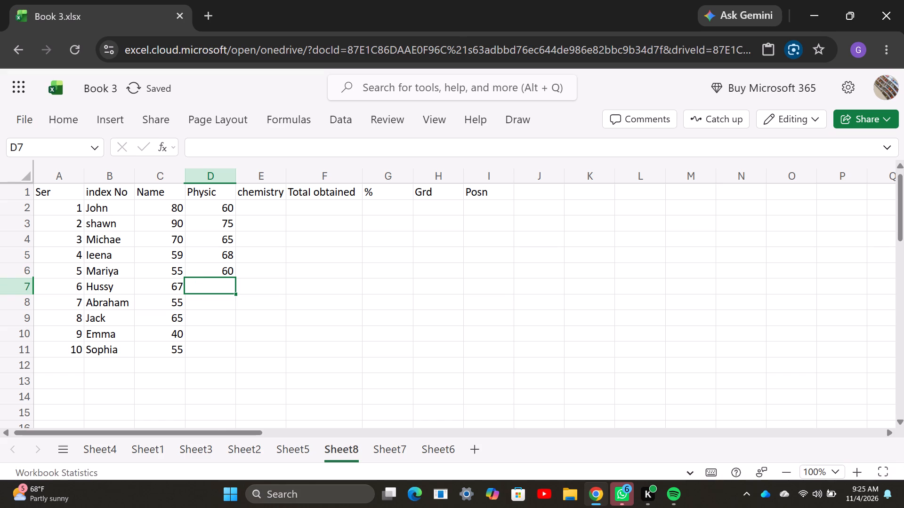
pyautogui.write('78')
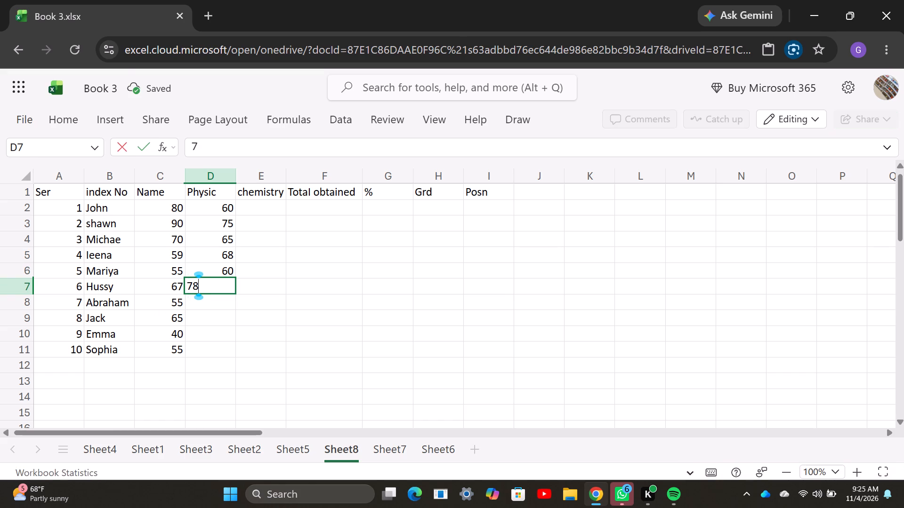
pyautogui.press('Return')
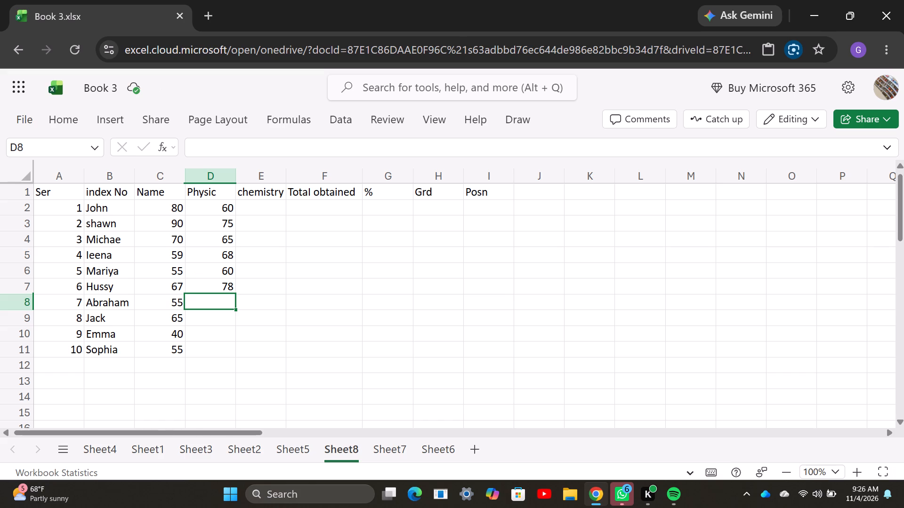
pyautogui.write('65')
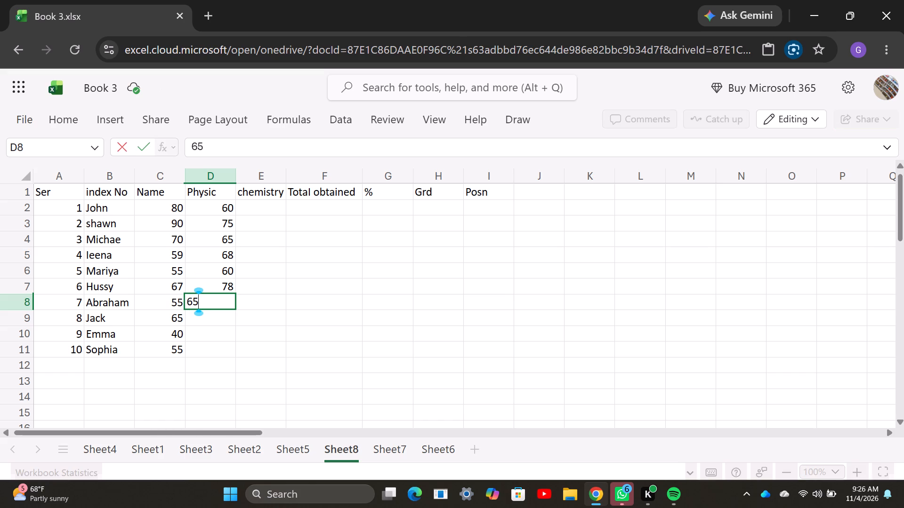
pyautogui.press('Return')
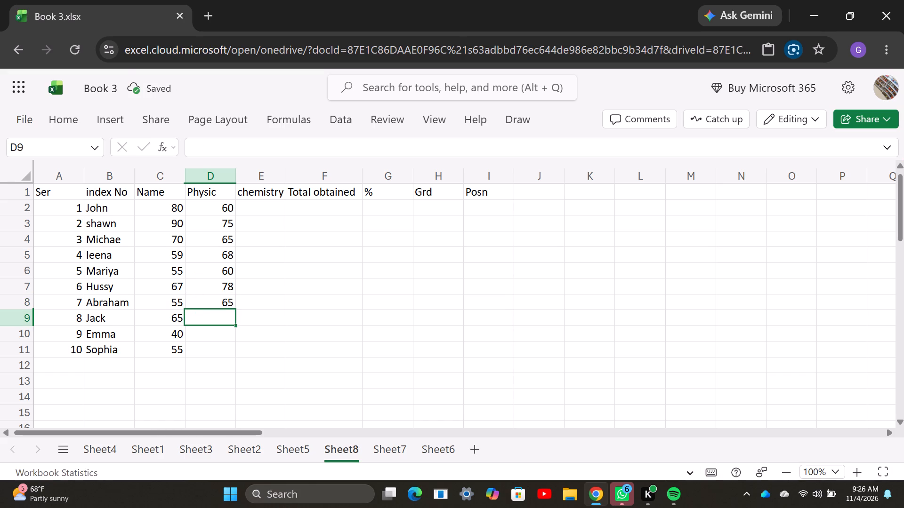
pyautogui.write('74')
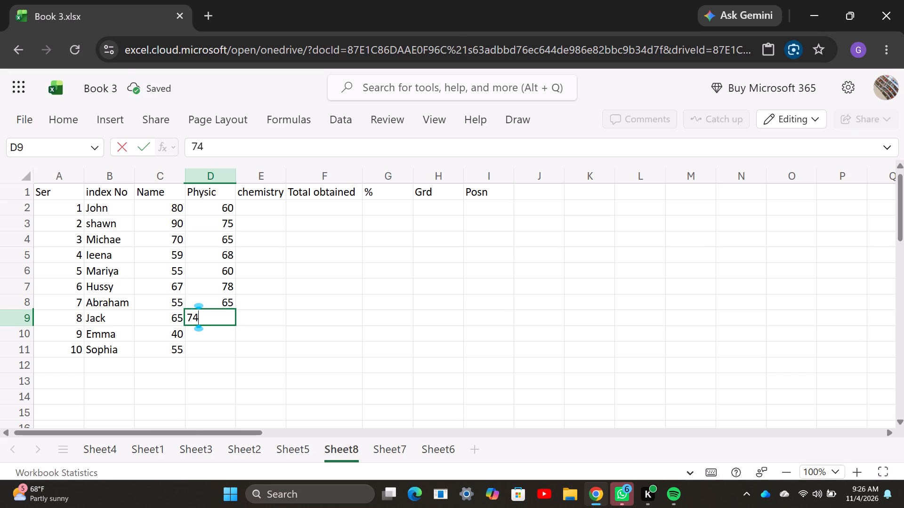
pyautogui.press('Return')
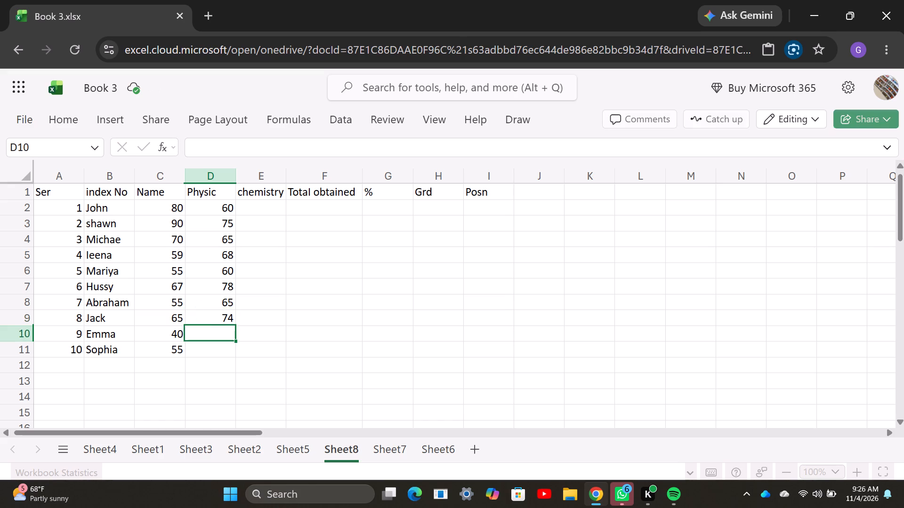
pyautogui.write('70')
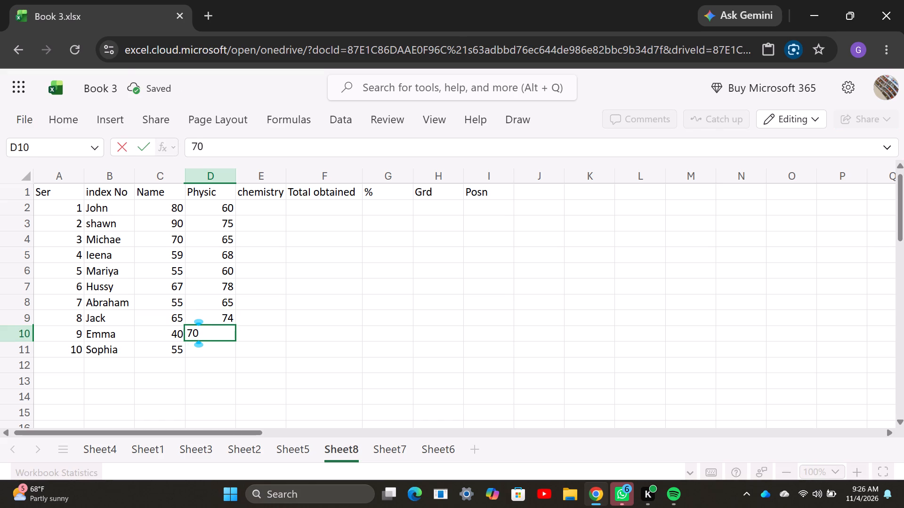
pyautogui.press('Return')
pyautogui.write('62')
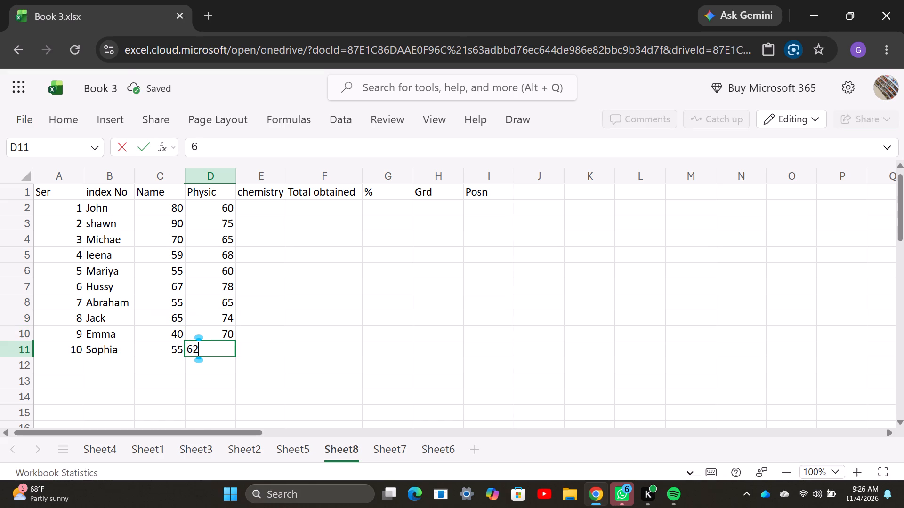
# Enter the chemistry marks 65, 65, 50 and 77 in cells E2 to E5.
pyautogui.click(249, 212)
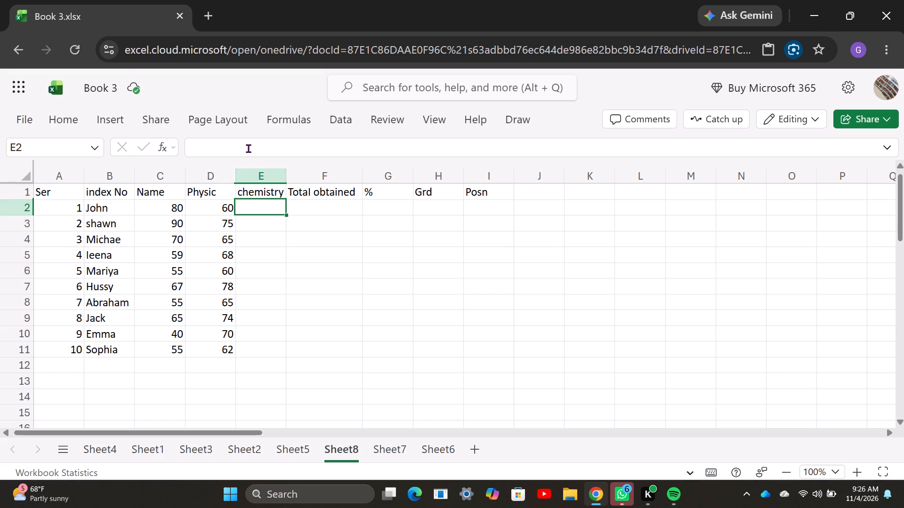
pyautogui.write('65')
pyautogui.press('Return')
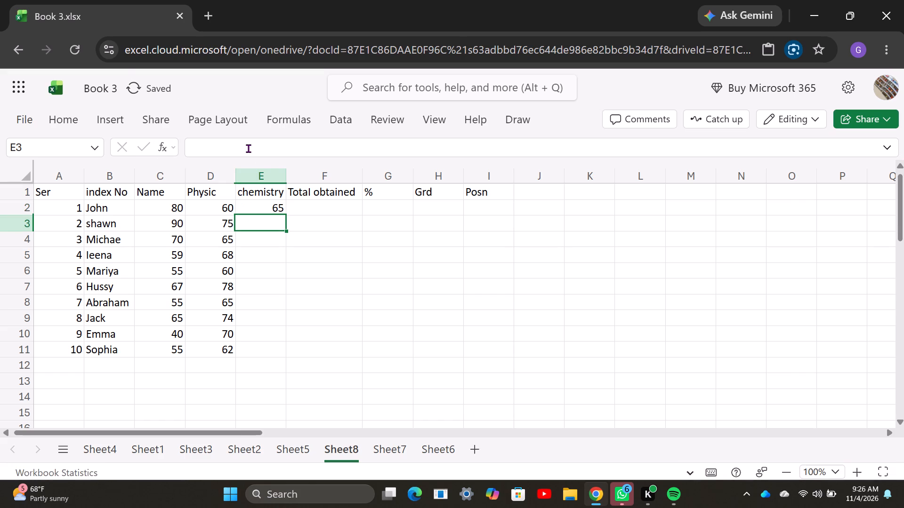
pyautogui.write('65')
pyautogui.press('Return')
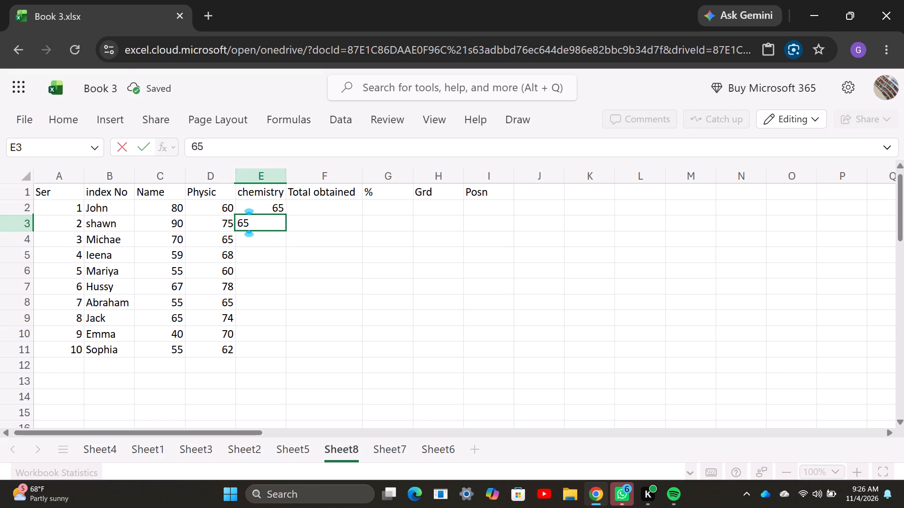
pyautogui.write('50')
pyautogui.press('Return')
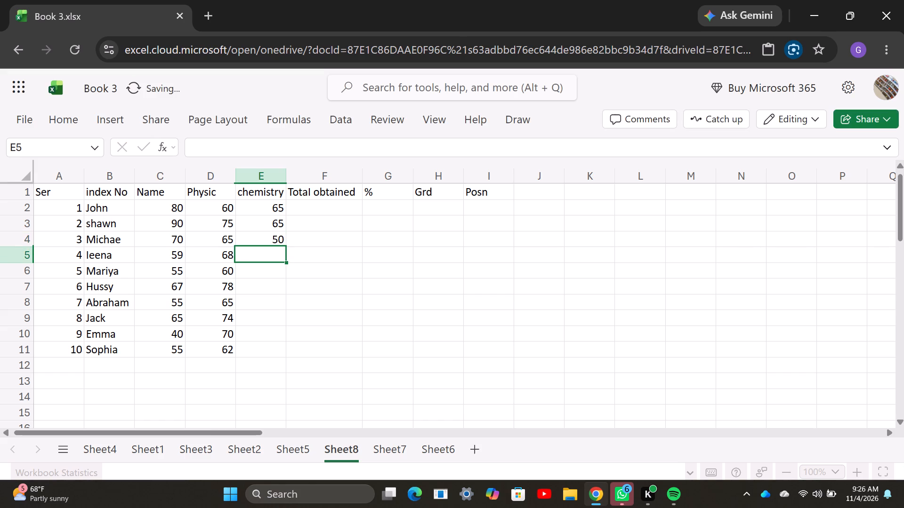
pyautogui.write('77')
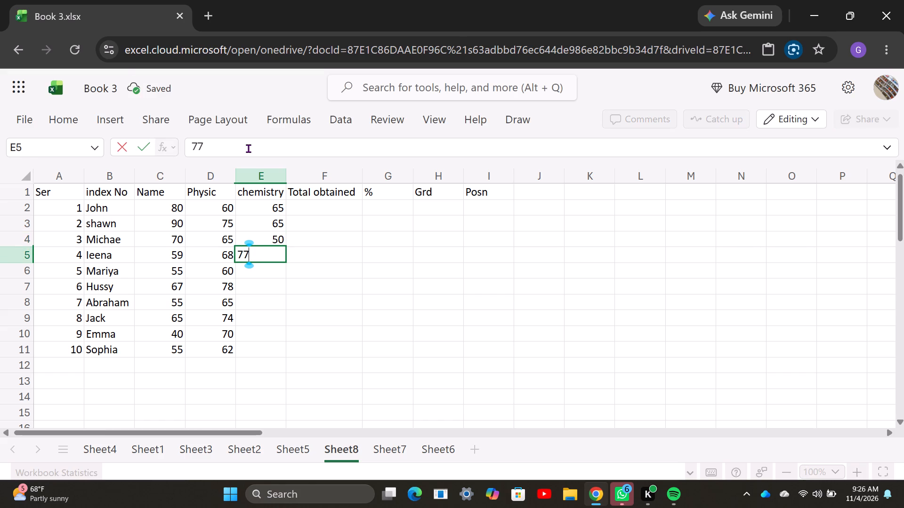
pyautogui.press('Return')
# Continue the chemistry marks with 45, 88, 75, 83, 55 and 77 in cells E6 to E11.
pyautogui.write('45')
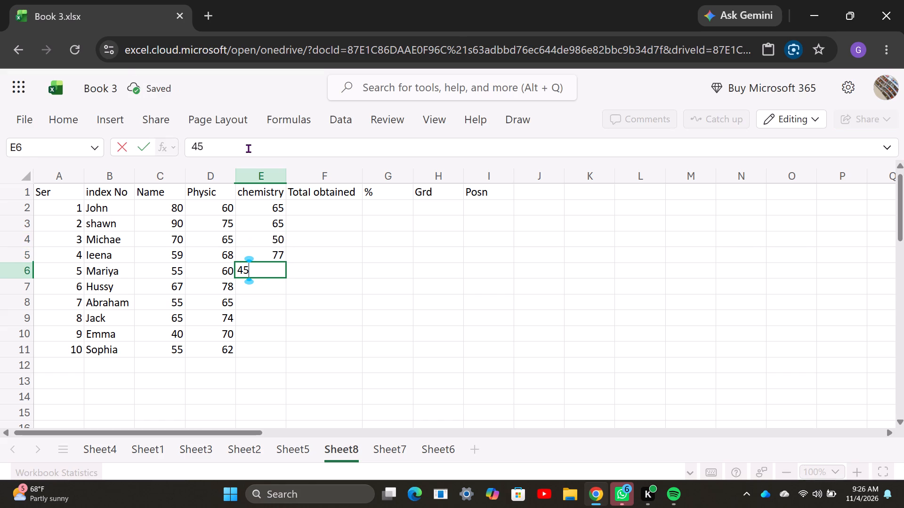
pyautogui.press('Return')
pyautogui.write('88')
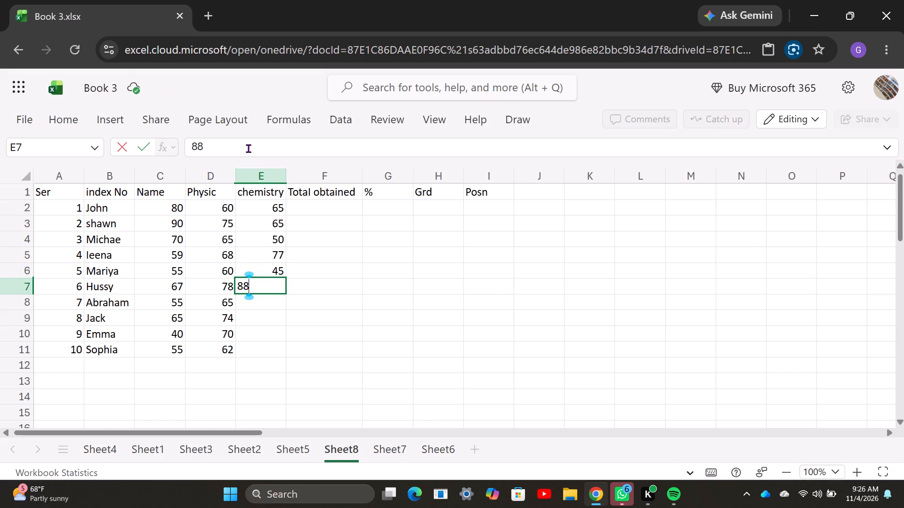
pyautogui.press('Return')
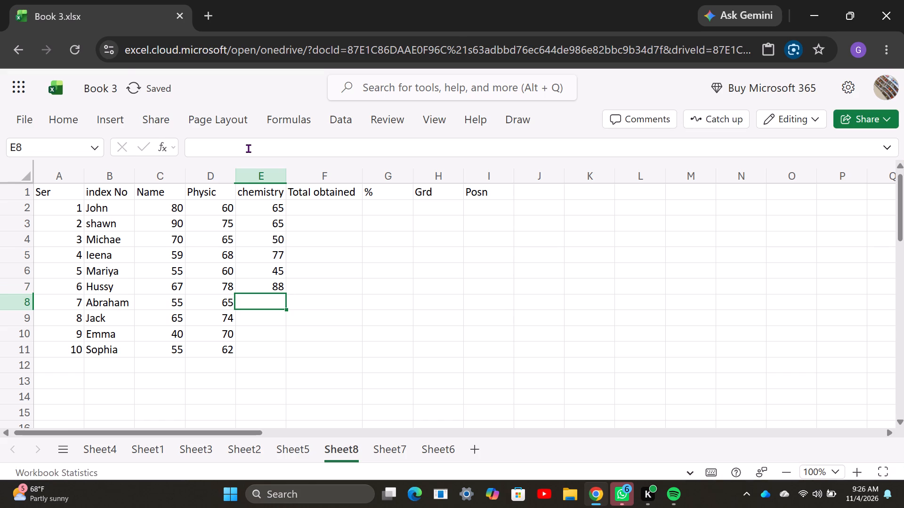
pyautogui.write('75')
pyautogui.press('Return')
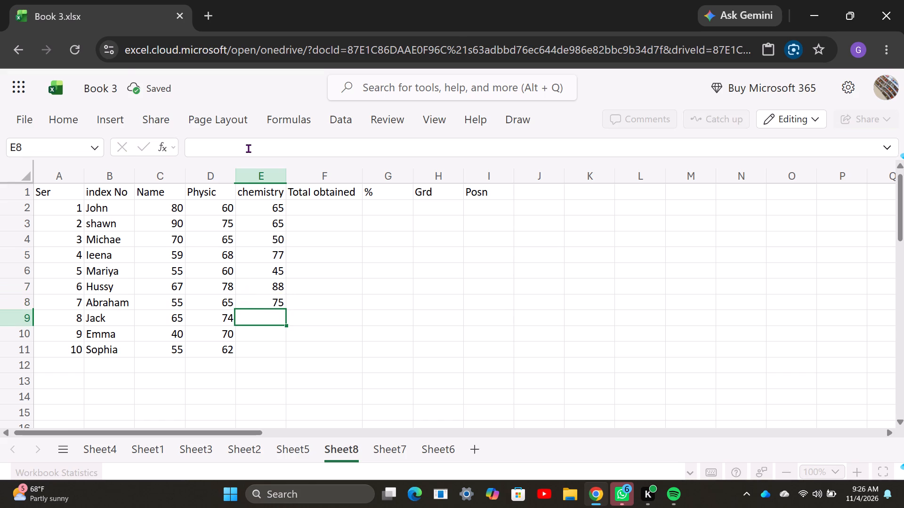
pyautogui.write('83')
pyautogui.press('Return')
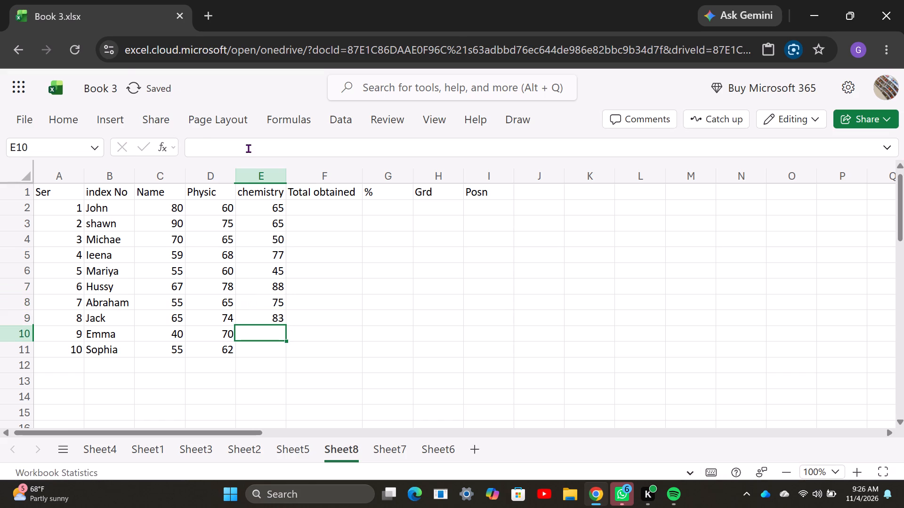
pyautogui.write('55')
pyautogui.press('Return')
pyautogui.write('77')
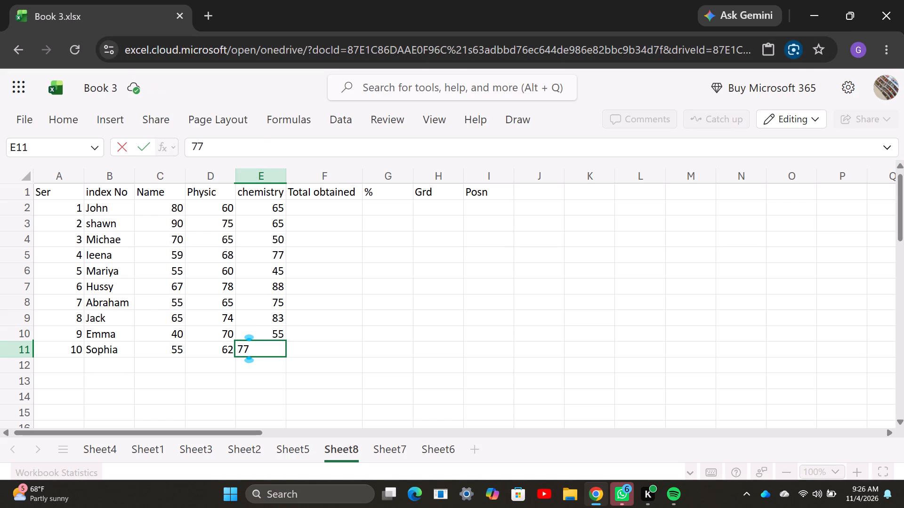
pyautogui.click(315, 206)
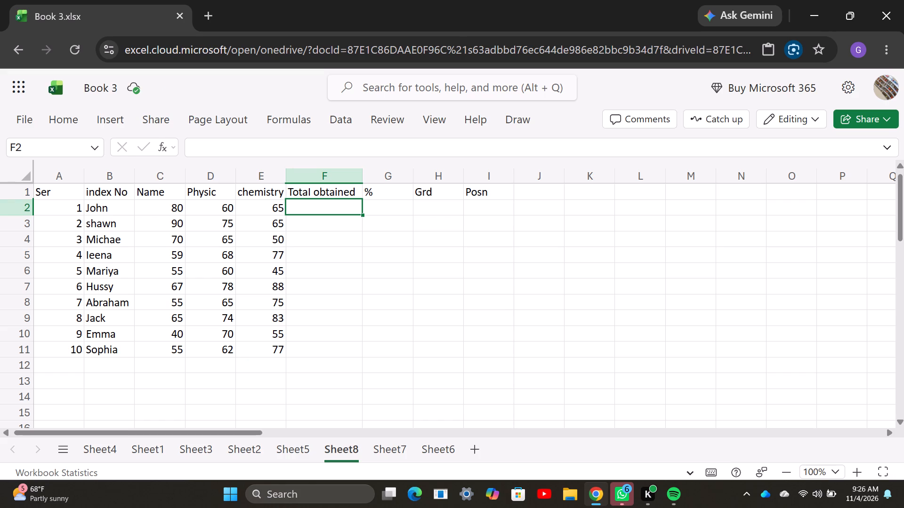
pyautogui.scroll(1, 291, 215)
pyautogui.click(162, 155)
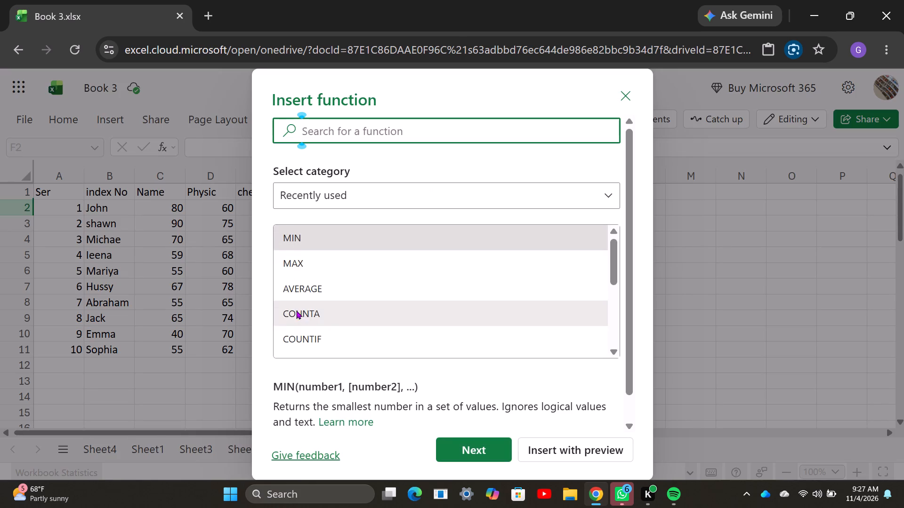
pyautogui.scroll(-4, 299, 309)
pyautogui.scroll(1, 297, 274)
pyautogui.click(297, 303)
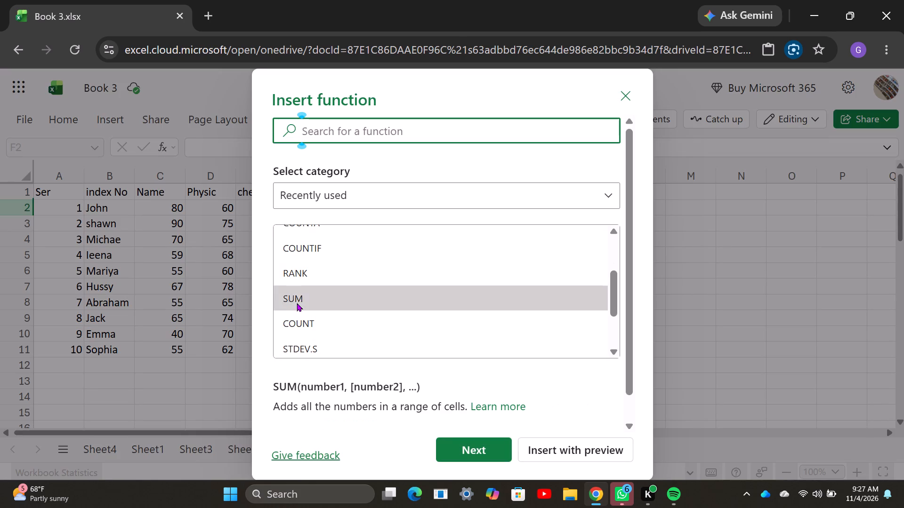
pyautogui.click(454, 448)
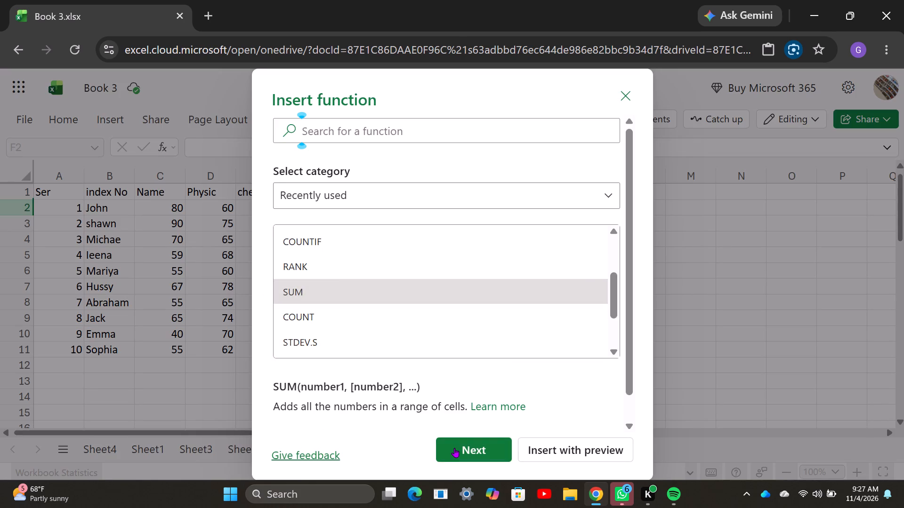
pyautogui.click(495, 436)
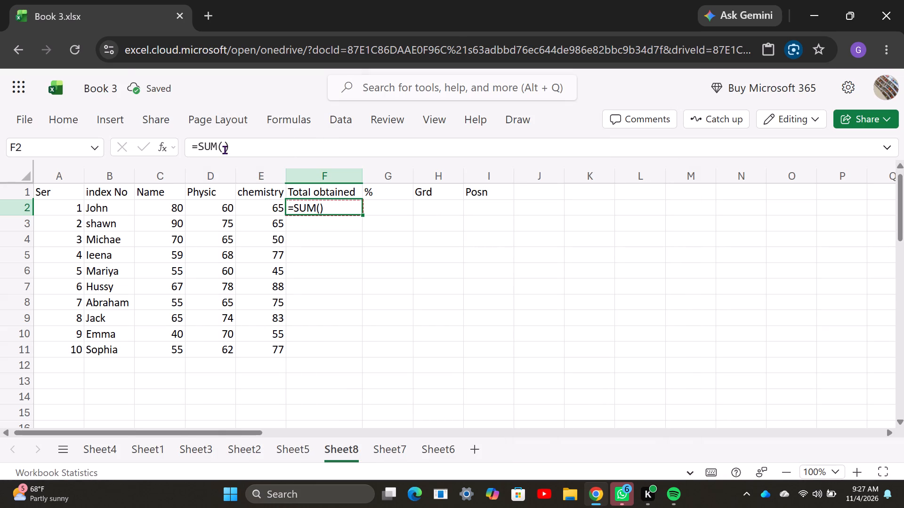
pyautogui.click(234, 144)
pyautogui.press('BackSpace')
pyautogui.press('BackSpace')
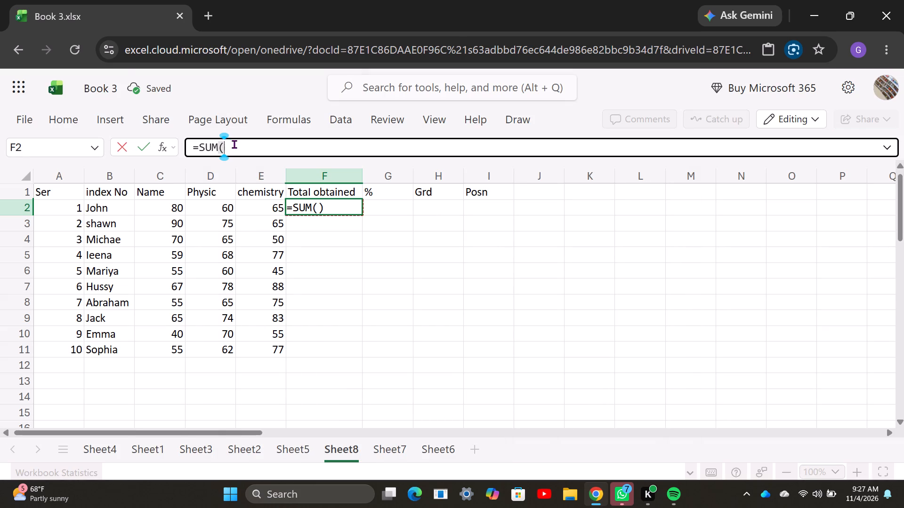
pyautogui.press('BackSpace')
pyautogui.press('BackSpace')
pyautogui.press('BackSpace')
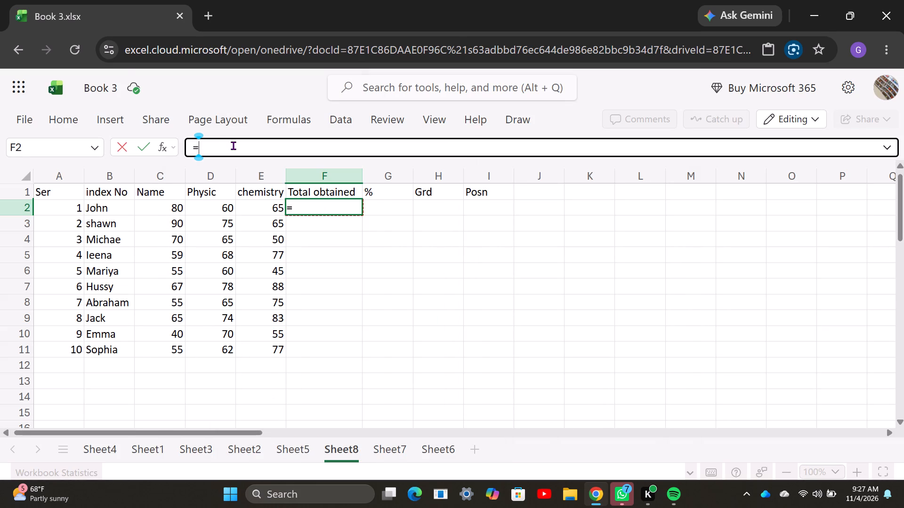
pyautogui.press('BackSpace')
# Insert the SUM function in cell F2 to total John's marks over the range C2:E2.
pyautogui.click(164, 143)
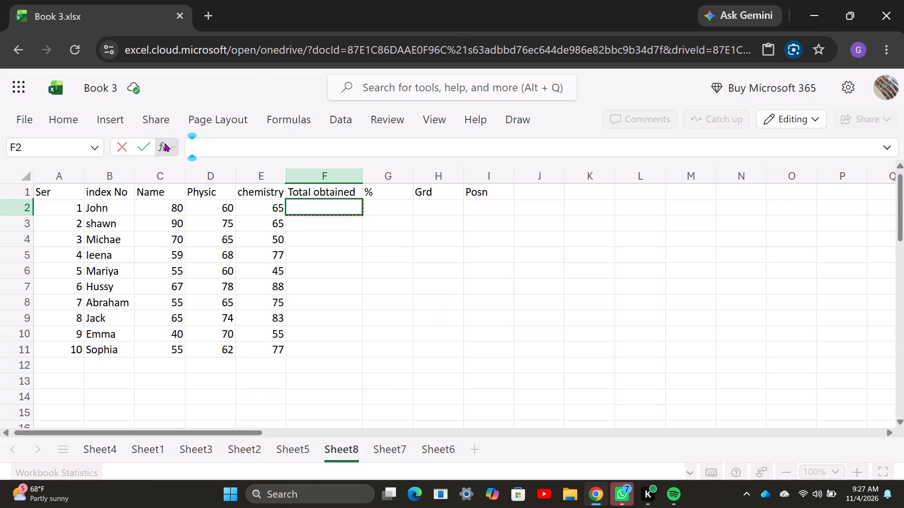
pyautogui.click(468, 445)
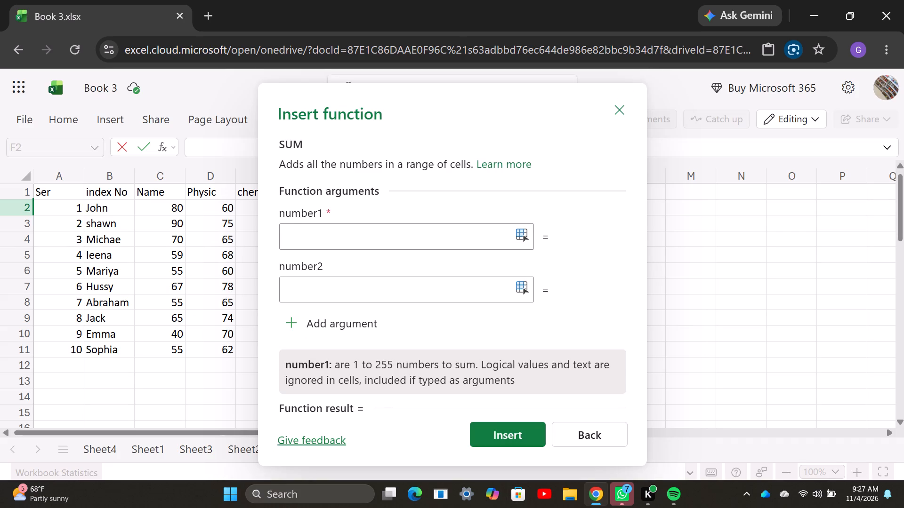
pyautogui.moveTo(178, 209); pyautogui.dragTo(197, 211)
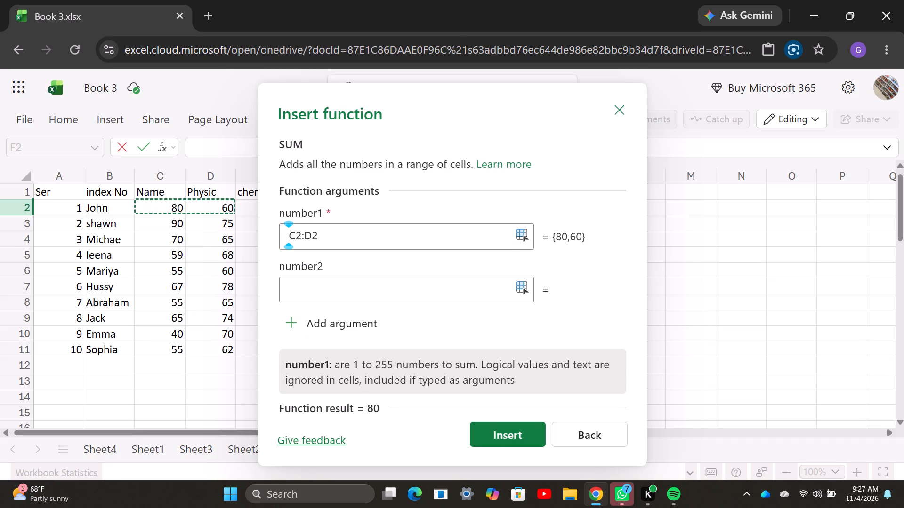
pyautogui.moveTo(197, 211); pyautogui.dragTo(254, 214)
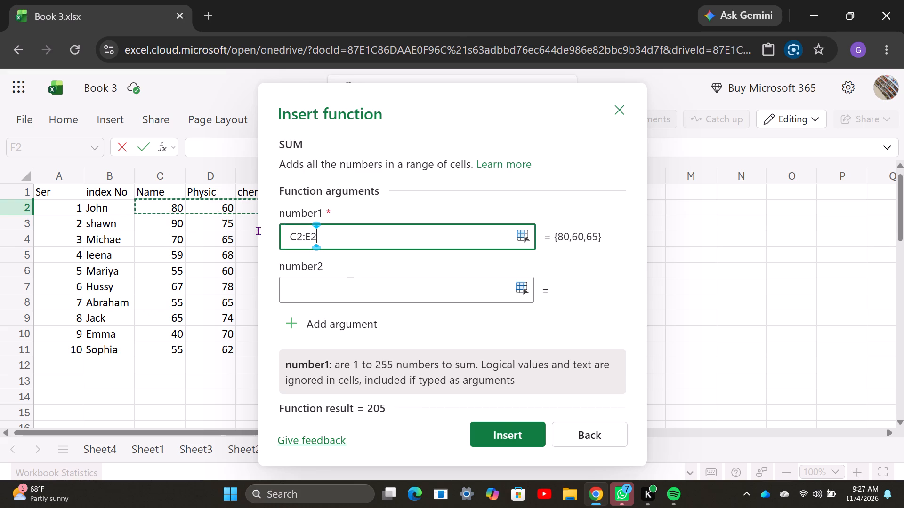
pyautogui.click(506, 429)
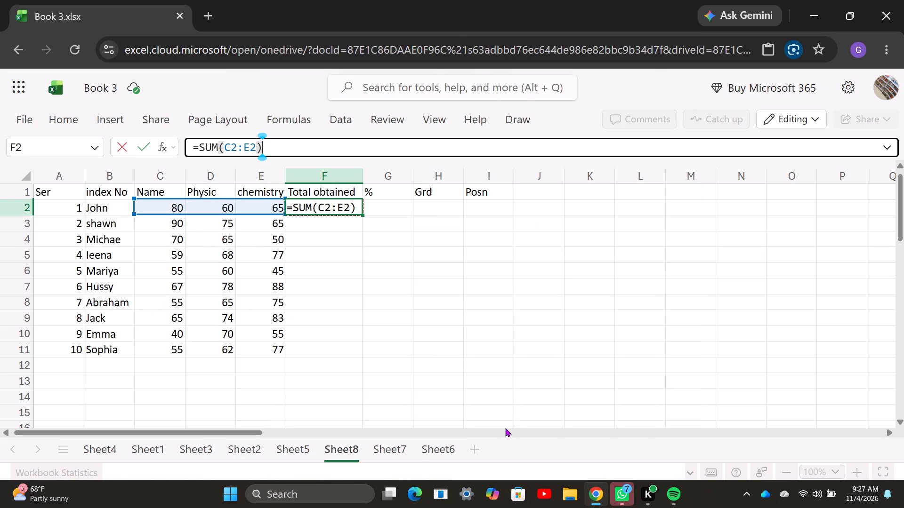
pyautogui.press('Return')
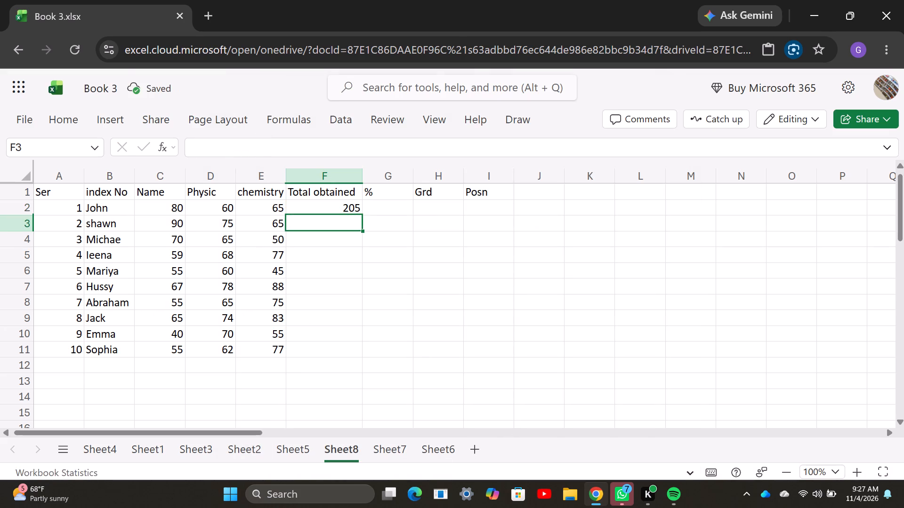
# Fill the SUM formula from F2 down the Total obtained column to F11.
pyautogui.click(323, 202)
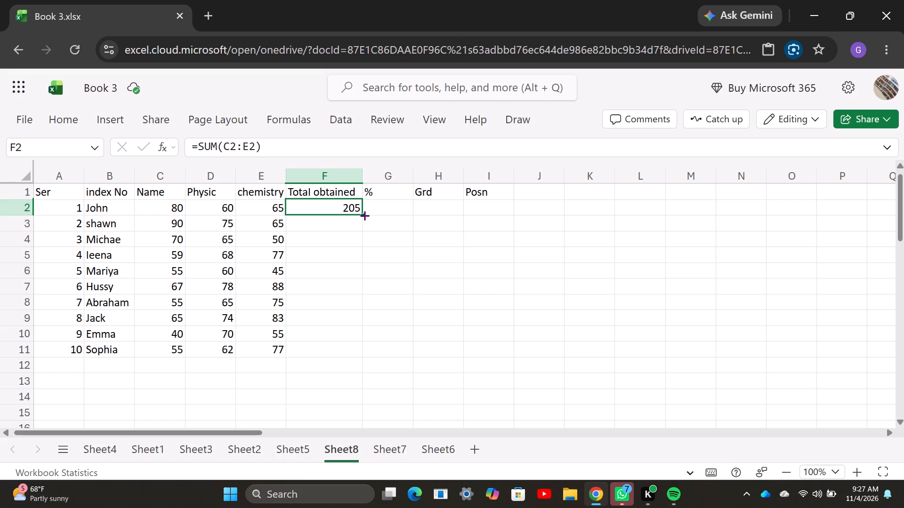
pyautogui.moveTo(364, 215); pyautogui.dragTo(363, 343)
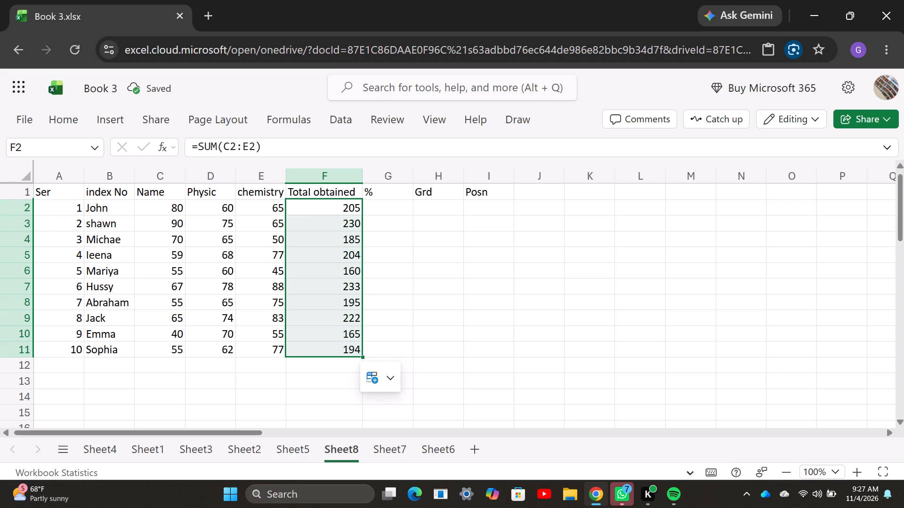
# Format the % column cells G2 to G11 with the Percentage number category.
pyautogui.click(374, 208)
pyautogui.moveTo(374, 208); pyautogui.dragTo(378, 355)
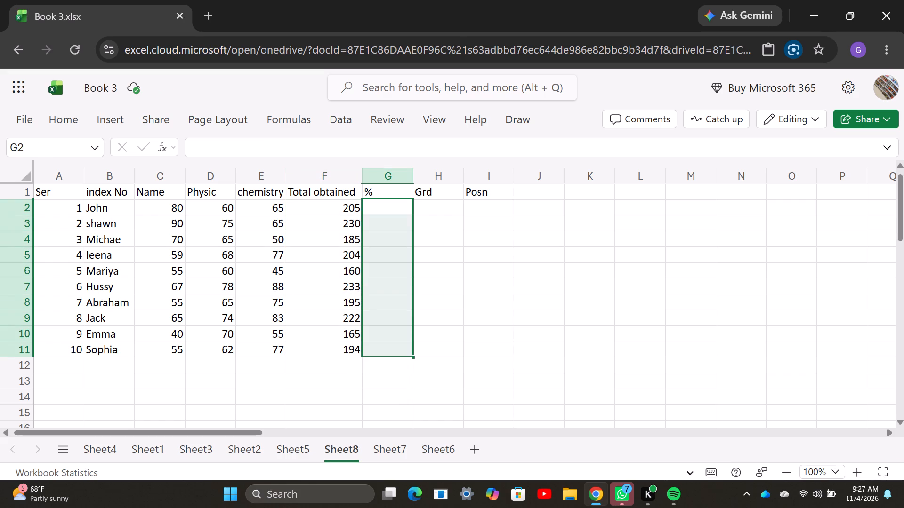
pyautogui.rightClick(382, 278)
pyautogui.click(430, 335)
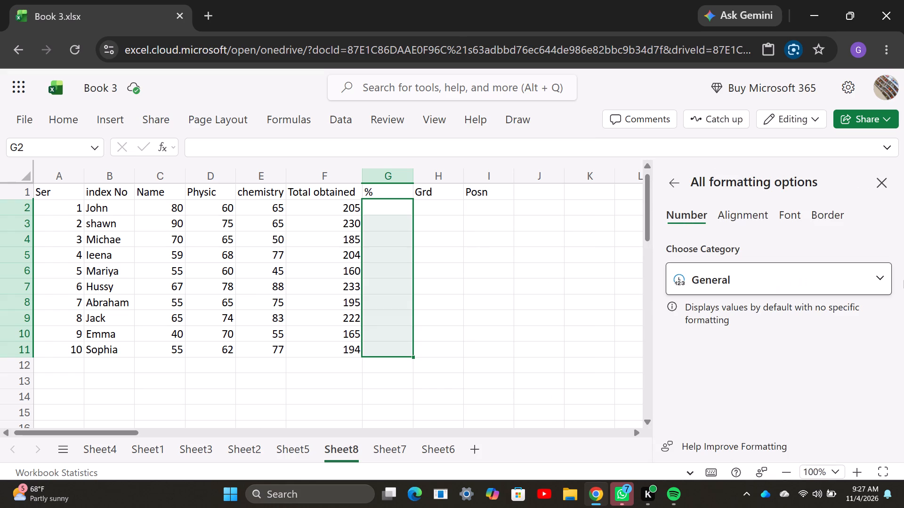
pyautogui.click(889, 281)
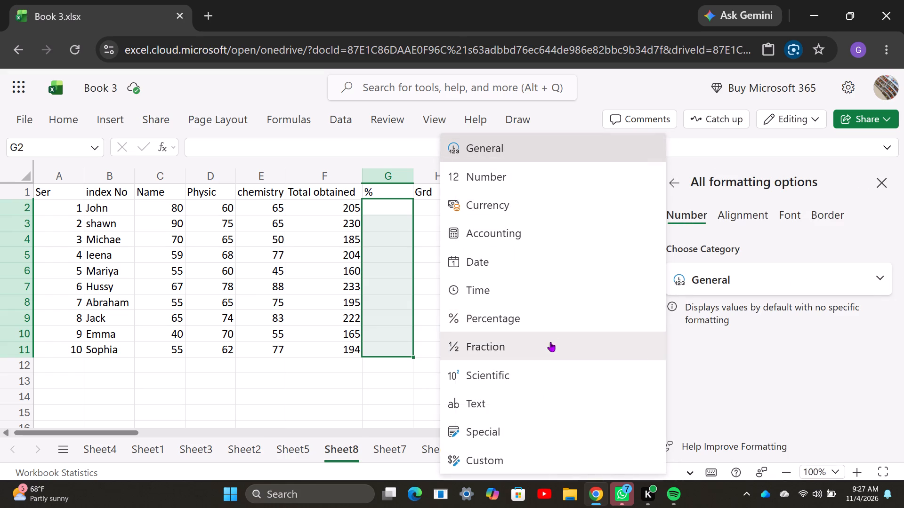
pyautogui.click(559, 325)
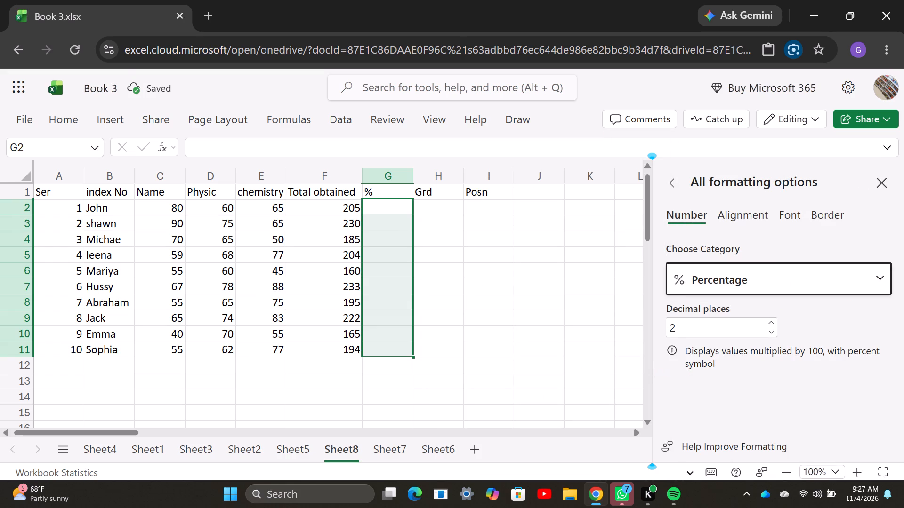
# Insert the AVERAGE function in cell G2 over John's marks in the range C2:E2.
pyautogui.click(378, 213)
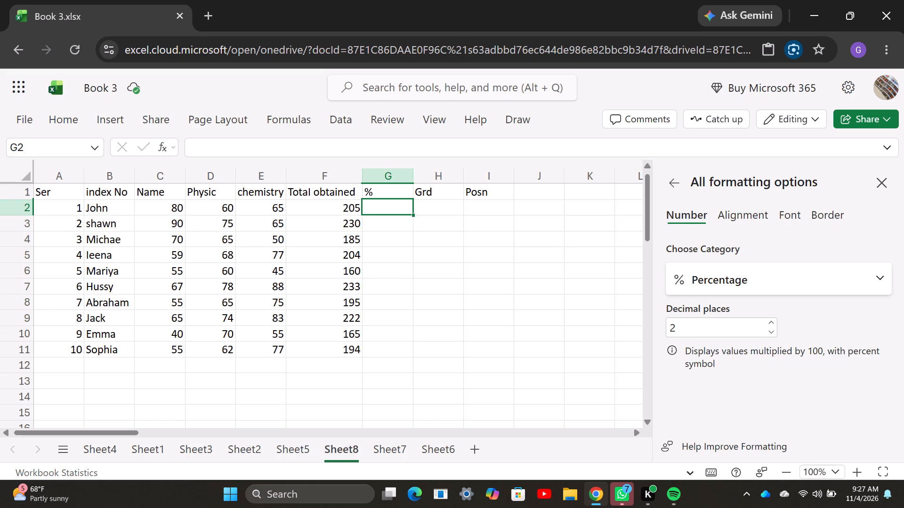
pyautogui.moveTo(175, 207); pyautogui.dragTo(178, 206)
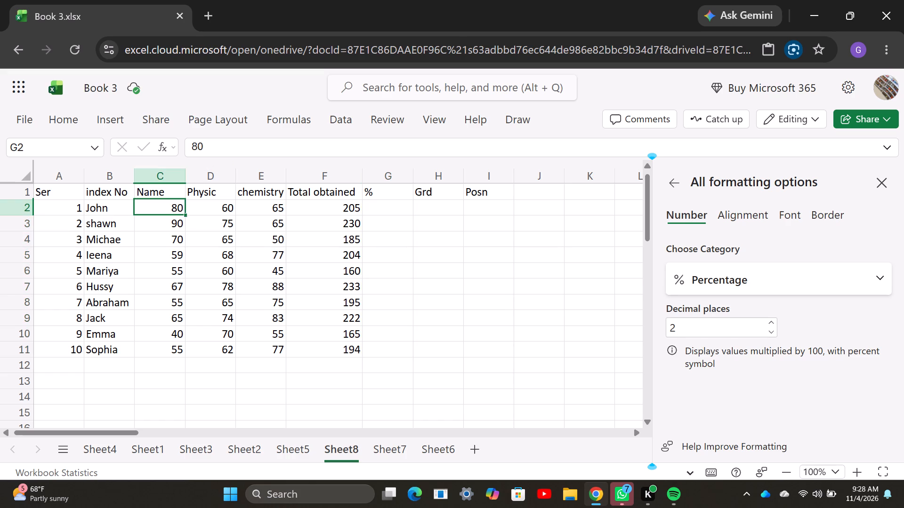
pyautogui.moveTo(178, 206); pyautogui.dragTo(258, 208)
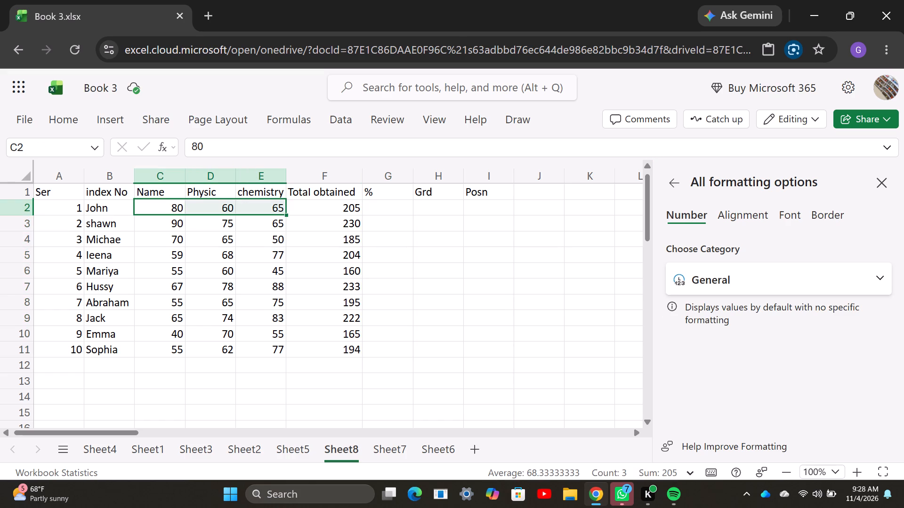
pyautogui.click(388, 205)
pyautogui.click(166, 146)
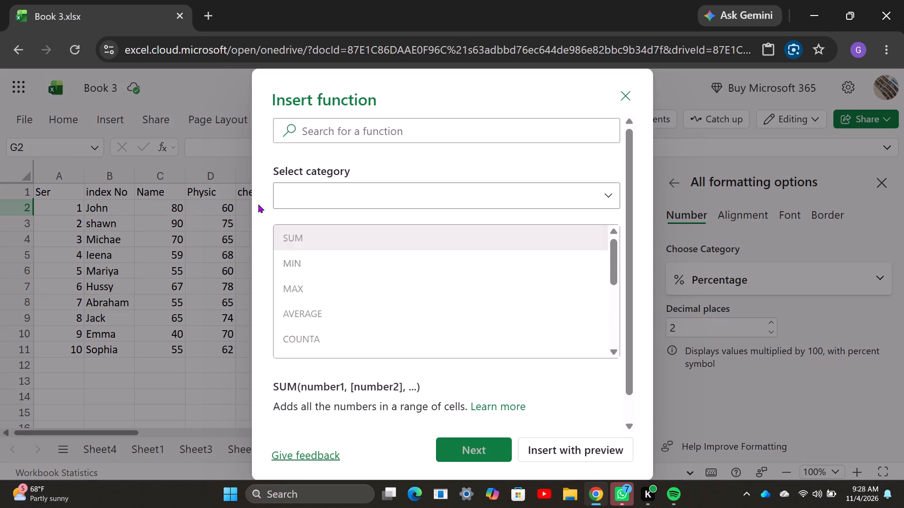
pyautogui.click(339, 304)
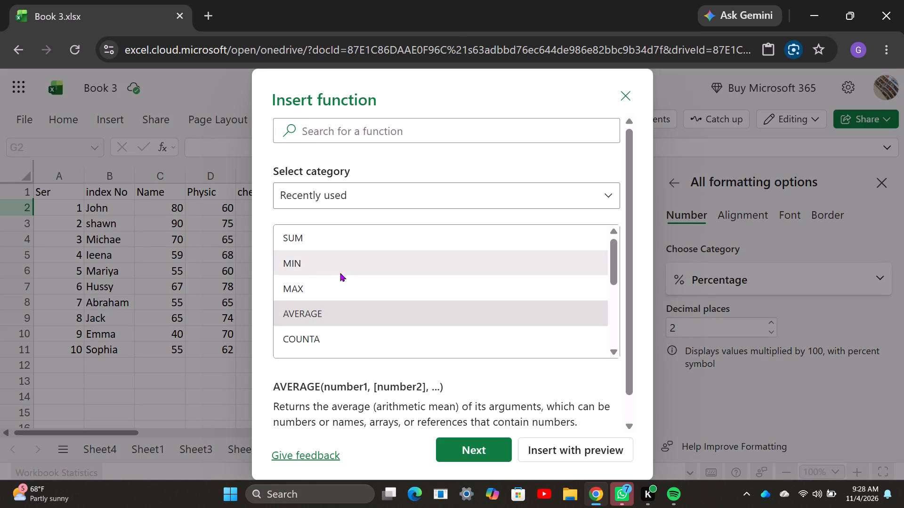
pyautogui.click(461, 460)
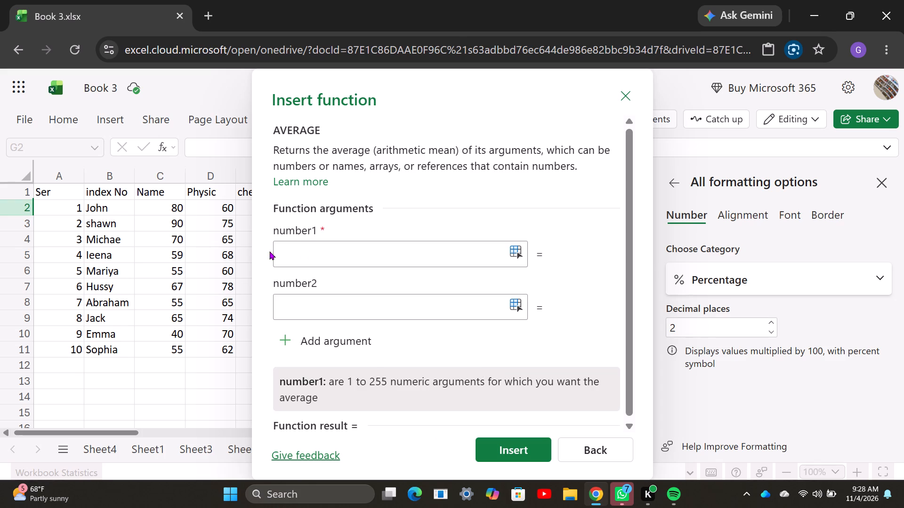
pyautogui.moveTo(170, 211); pyautogui.dragTo(241, 210)
pyautogui.click(509, 448)
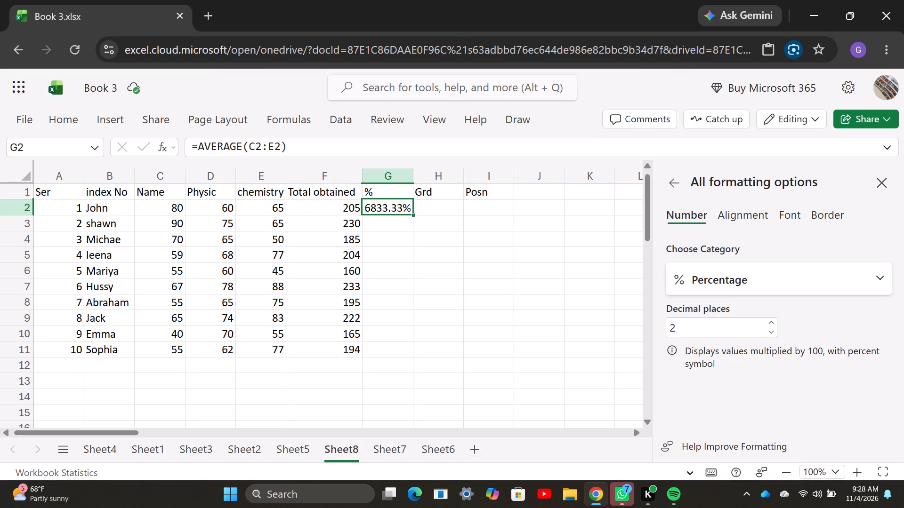
# Set the percentage format of cell G2 to 0 decimal places.
pyautogui.click(696, 333)
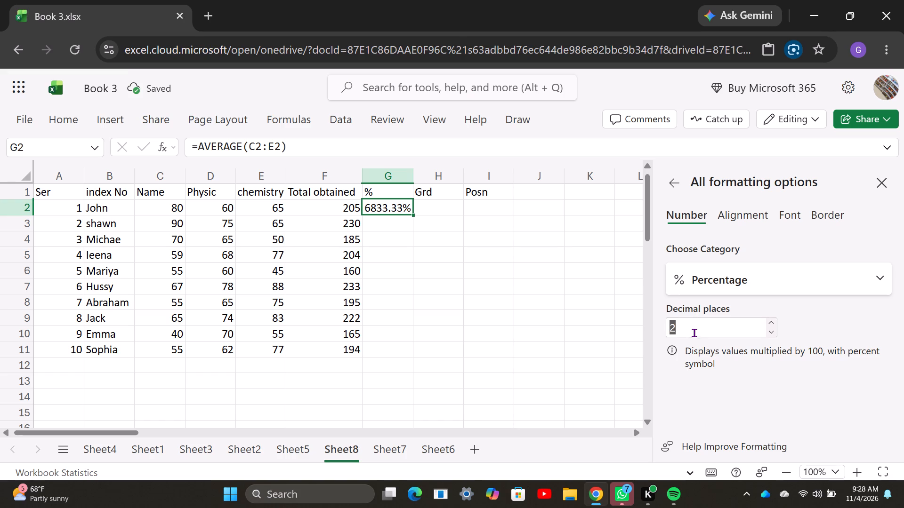
pyautogui.press('BackSpace')
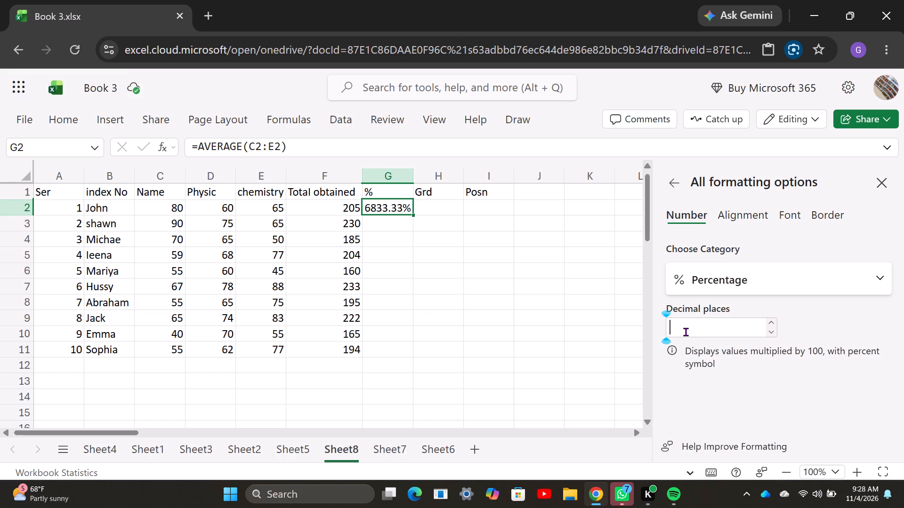
pyautogui.press('Return')
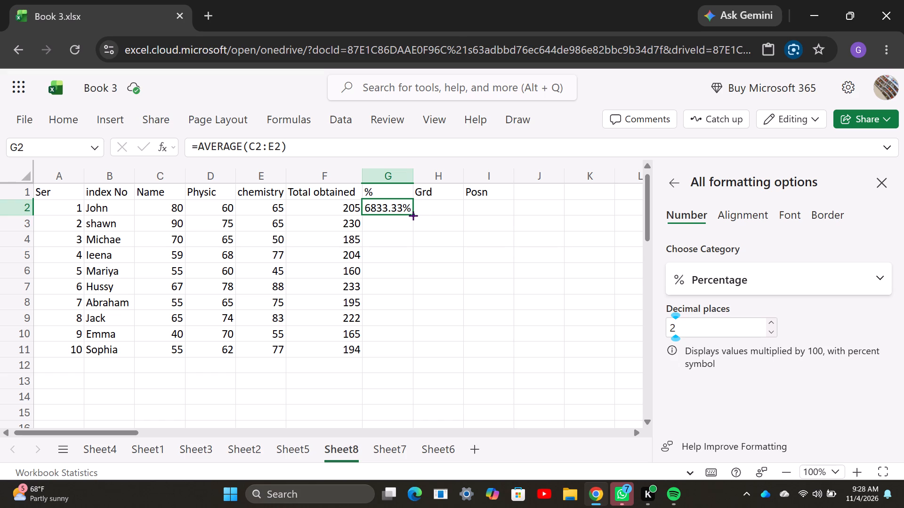
pyautogui.press('BackSpace')
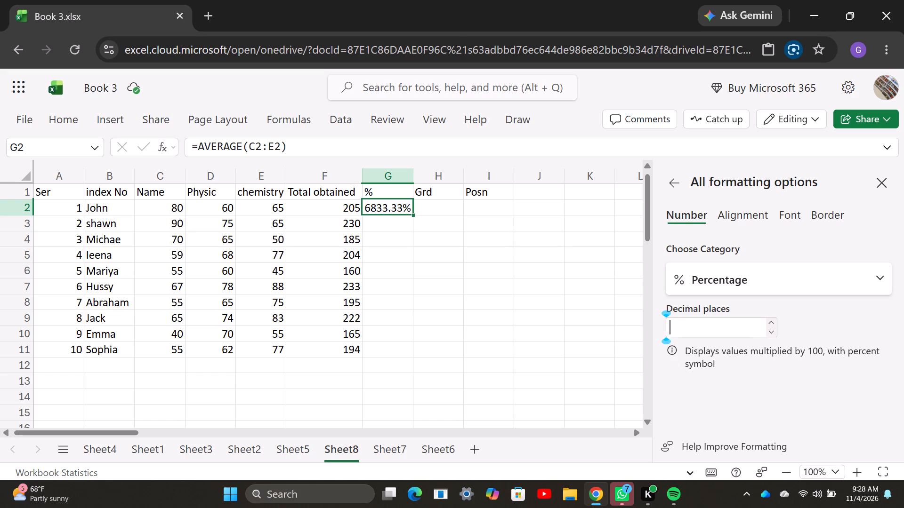
pyautogui.press('0')
pyautogui.press('Return')
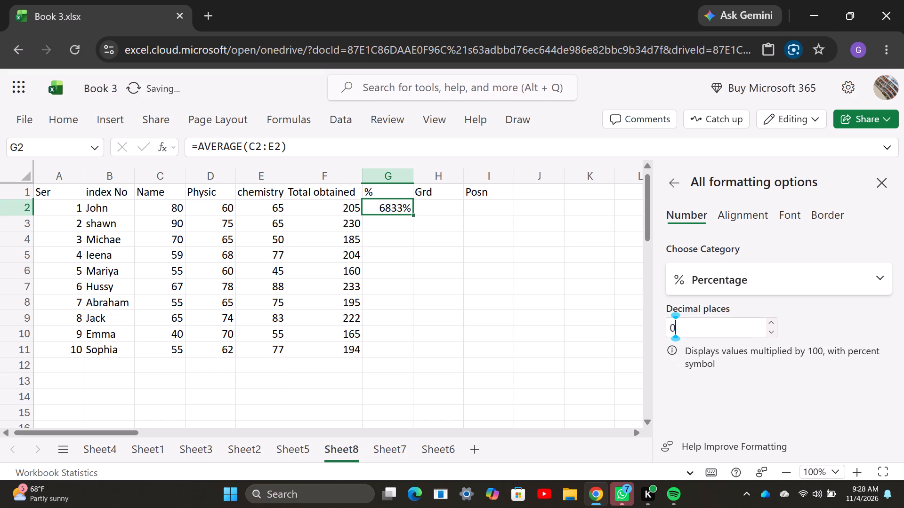
pyautogui.click(400, 205)
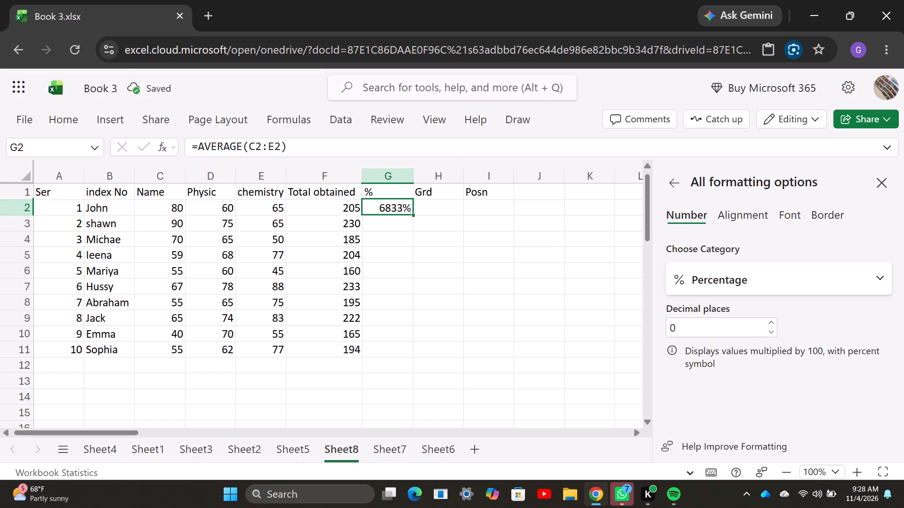
# Fill the AVERAGE formula from G2 down the % column to G11.
pyautogui.click(392, 206)
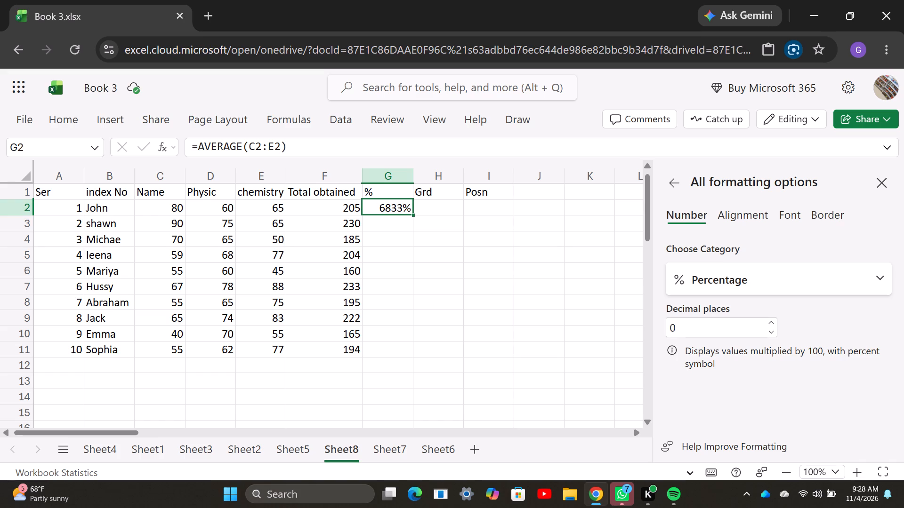
pyautogui.click(678, 326)
pyautogui.moveTo(414, 214); pyautogui.dragTo(418, 350)
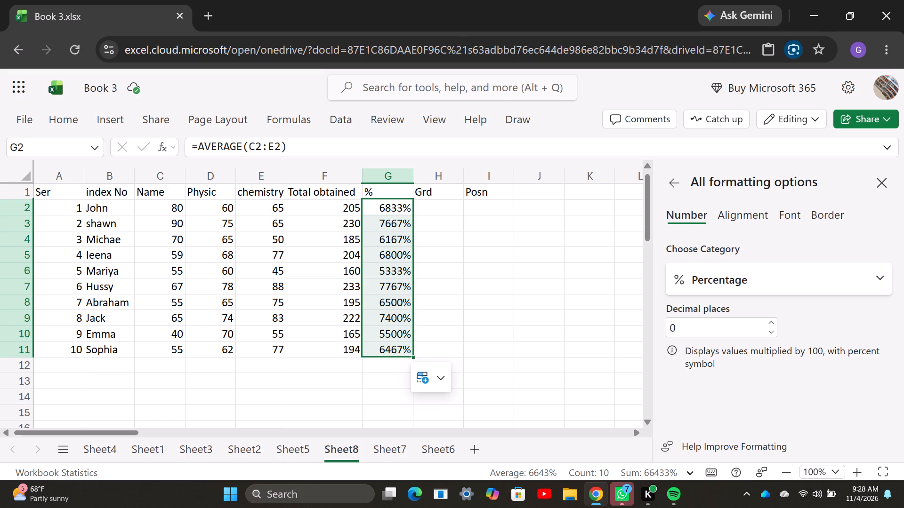
# Change the format of the % cells G2 to G11 to the Number category with 2 decimal places.
pyautogui.click(878, 276)
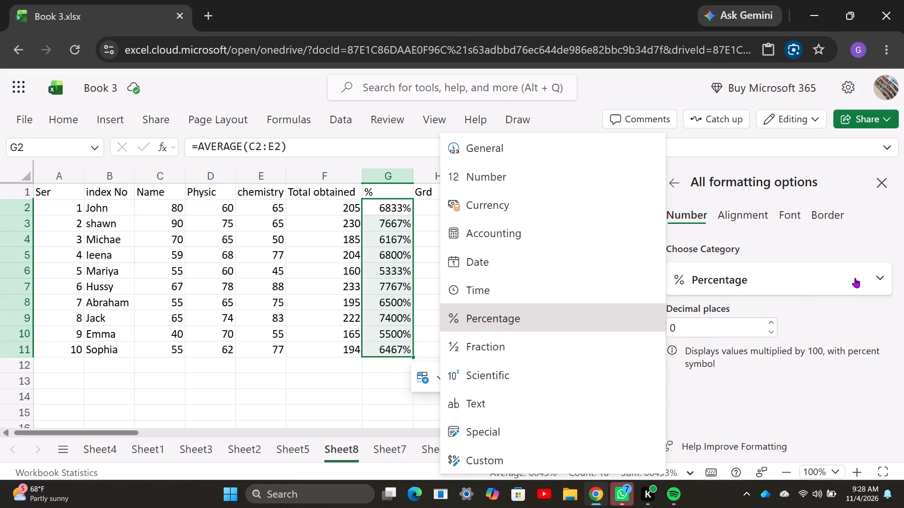
pyautogui.click(870, 268)
pyautogui.click(867, 280)
pyautogui.click(490, 183)
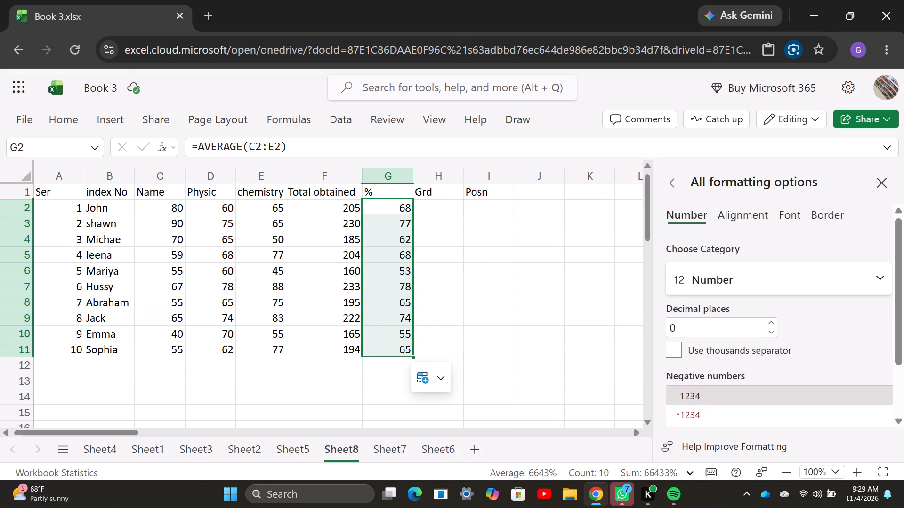
pyautogui.click(699, 334)
pyautogui.press('BackSpace')
pyautogui.press('2')
pyautogui.press('Return')
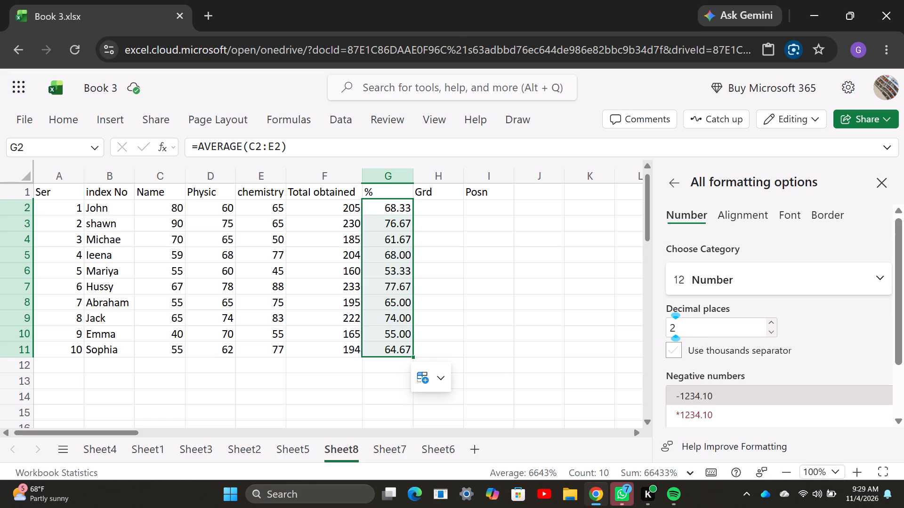
# Search the function list for "ra" and choose the RANK function for the Posn cell I2.
pyautogui.click(436, 206)
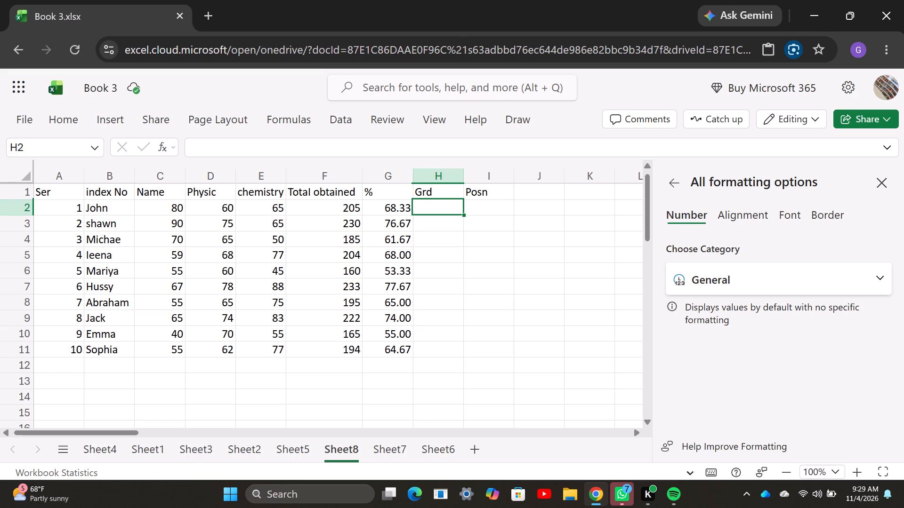
pyautogui.click(481, 204)
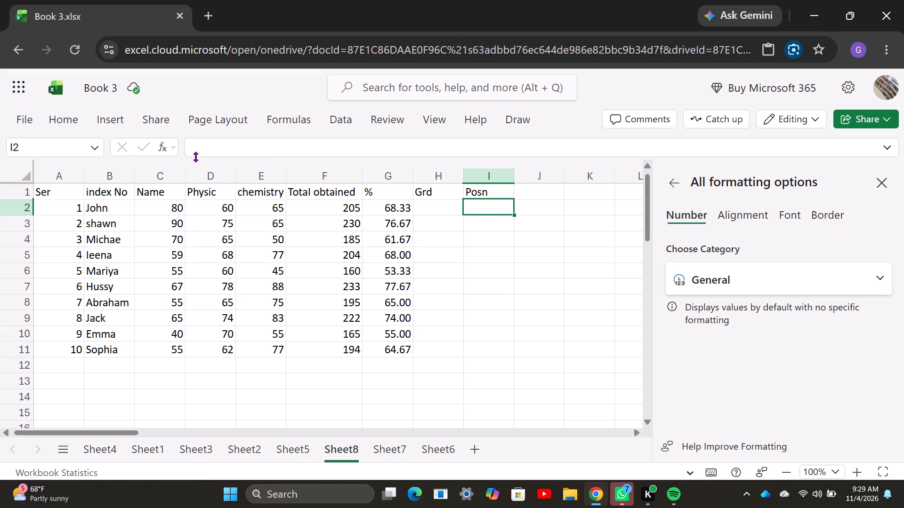
pyautogui.click(163, 153)
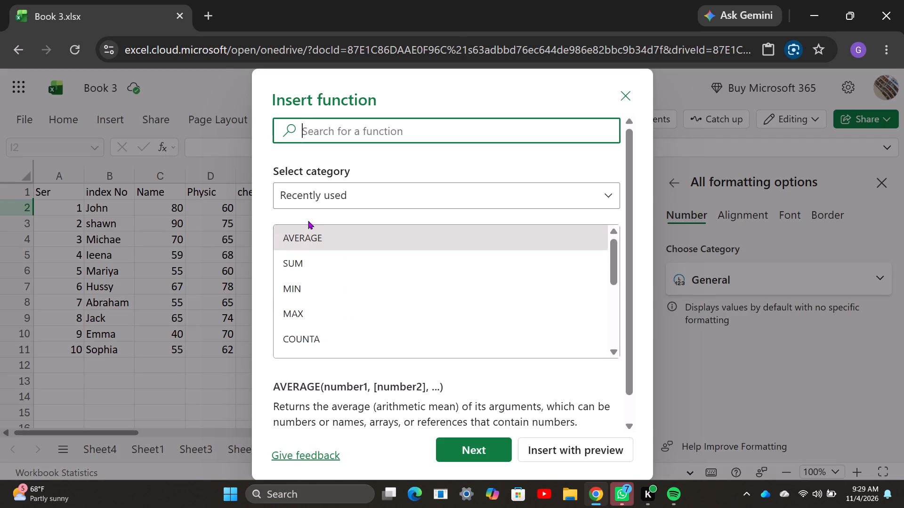
pyautogui.scroll(-3, 334, 300)
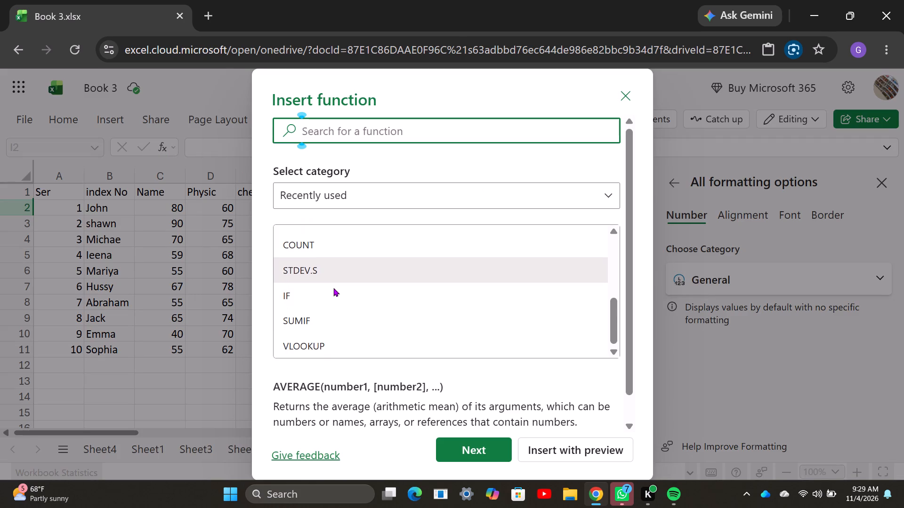
pyautogui.scroll(-2, 333, 288)
pyautogui.scroll(3, 333, 286)
pyautogui.scroll(-5, 343, 282)
pyautogui.scroll(8, 342, 294)
pyautogui.click(398, 183)
pyautogui.click(398, 187)
pyautogui.click(443, 195)
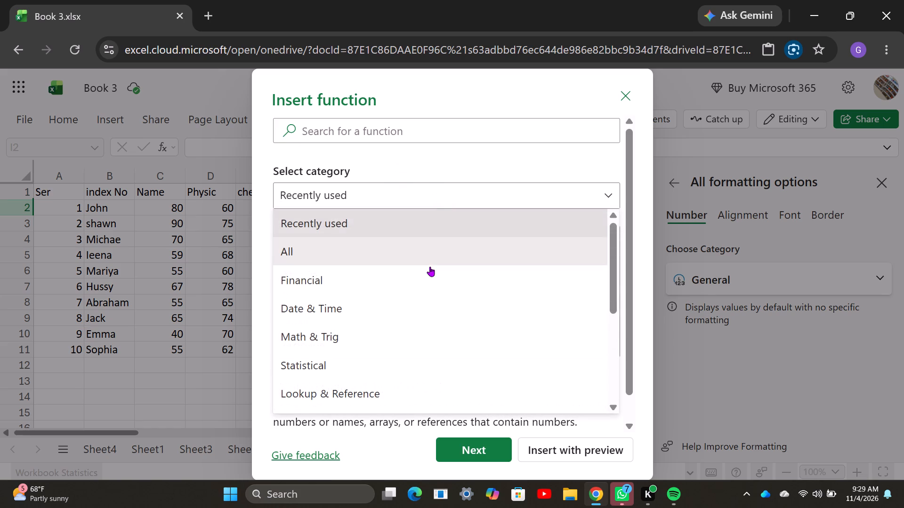
pyautogui.scroll(-1, 429, 285)
pyautogui.scroll(3, 428, 286)
pyautogui.click(461, 134)
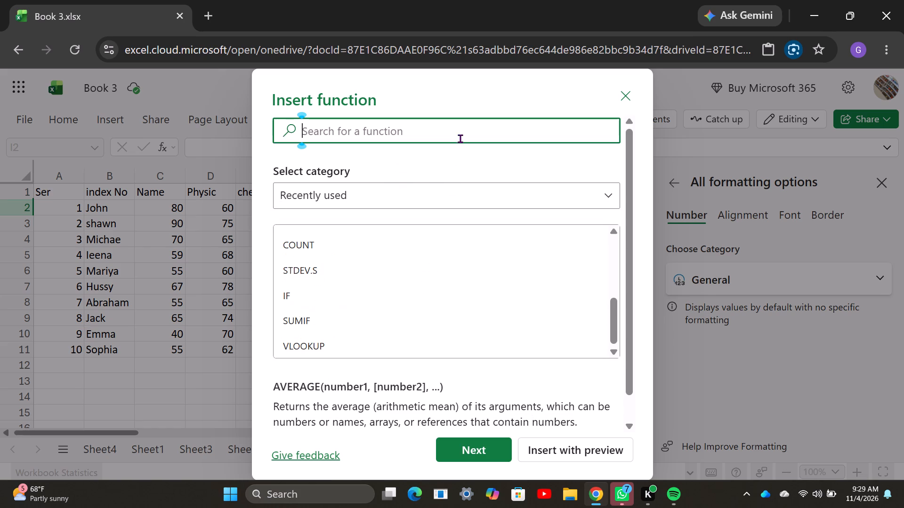
pyautogui.scroll(-3, 408, 308)
pyautogui.scroll(6, 412, 306)
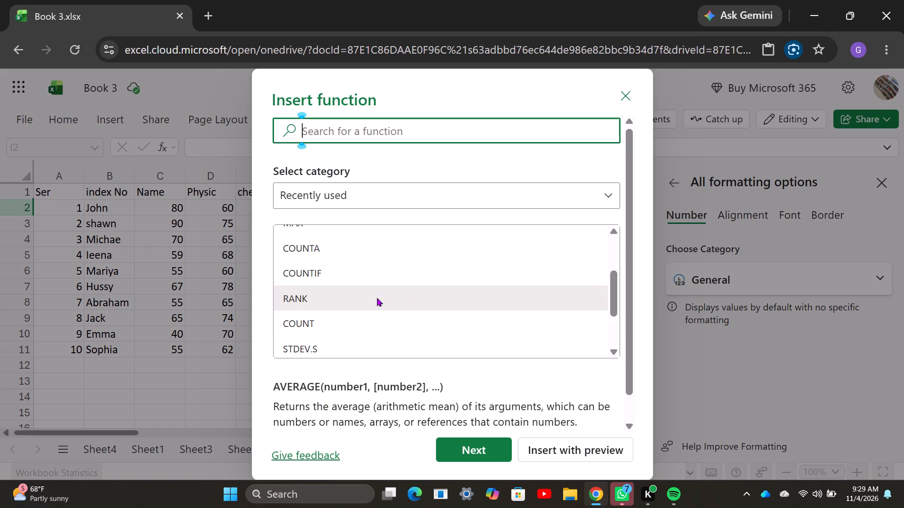
pyautogui.scroll(5, 339, 304)
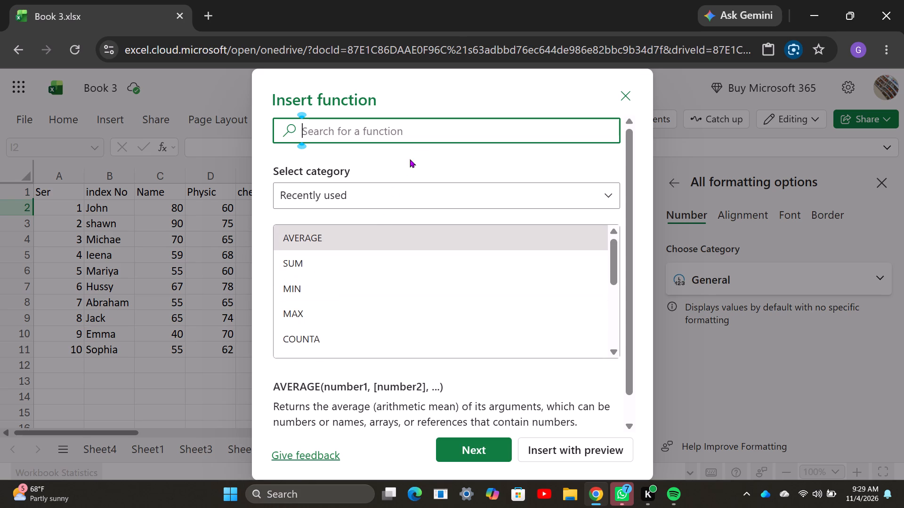
pyautogui.write('ra')
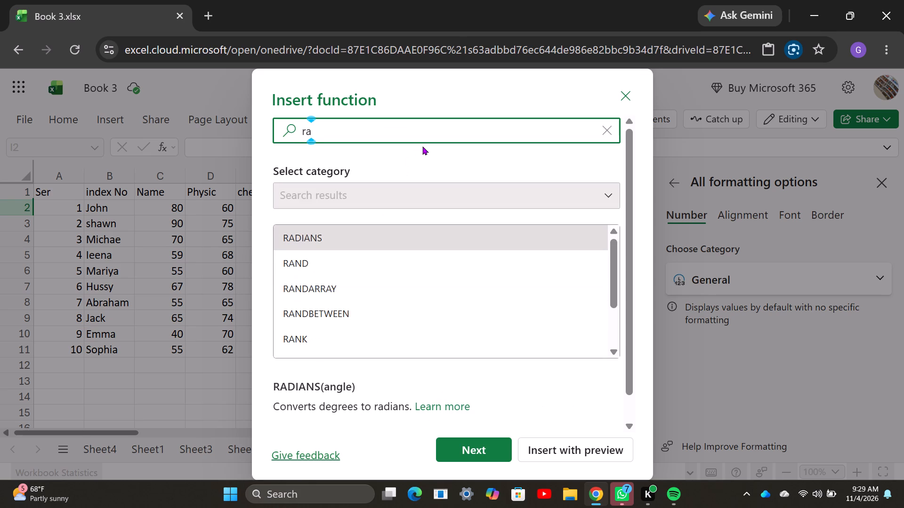
pyautogui.click(349, 324)
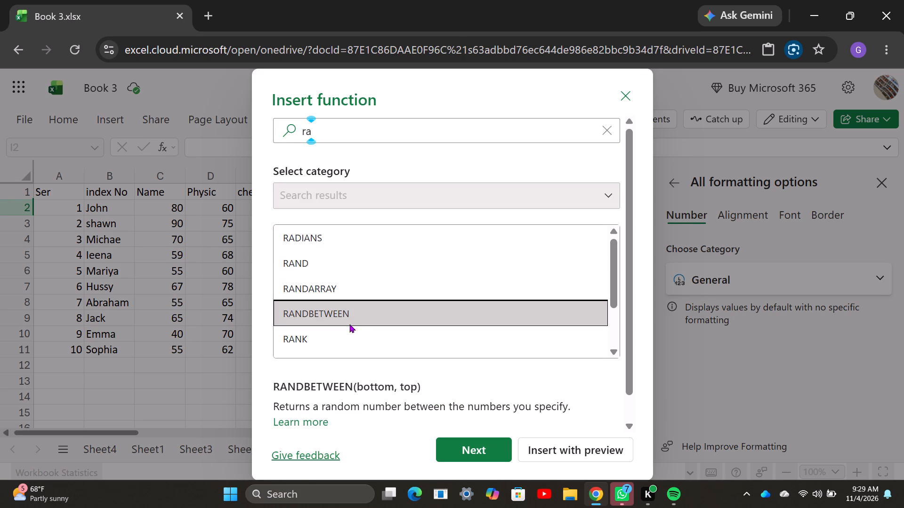
pyautogui.click(345, 337)
pyautogui.click(463, 452)
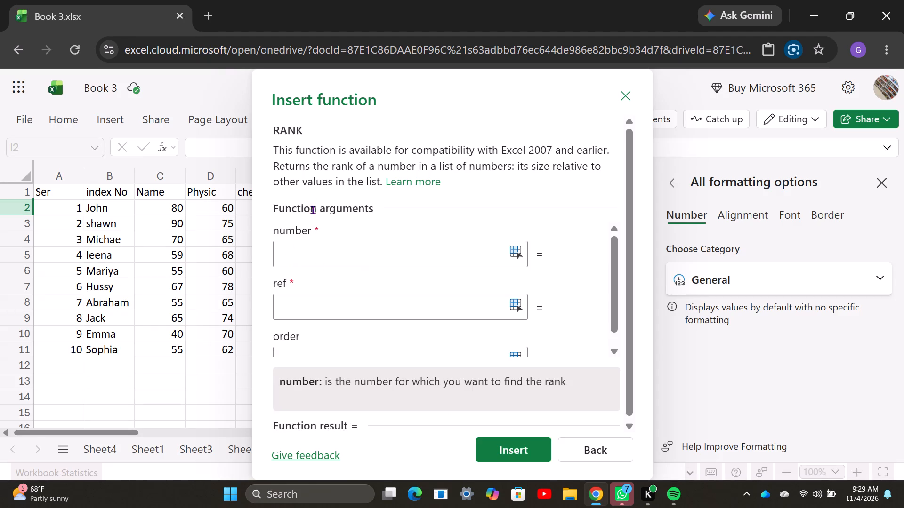
# Insert RANK in I2 with number G2, ref G2:G11 and order 0.
pyautogui.moveTo(339, 137); pyautogui.dragTo(213, 146)
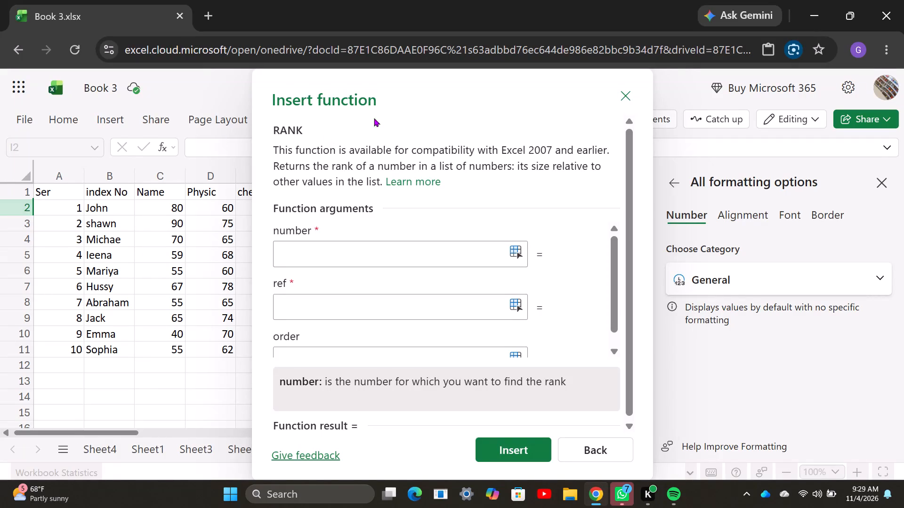
pyautogui.moveTo(404, 102); pyautogui.dragTo(98, 141)
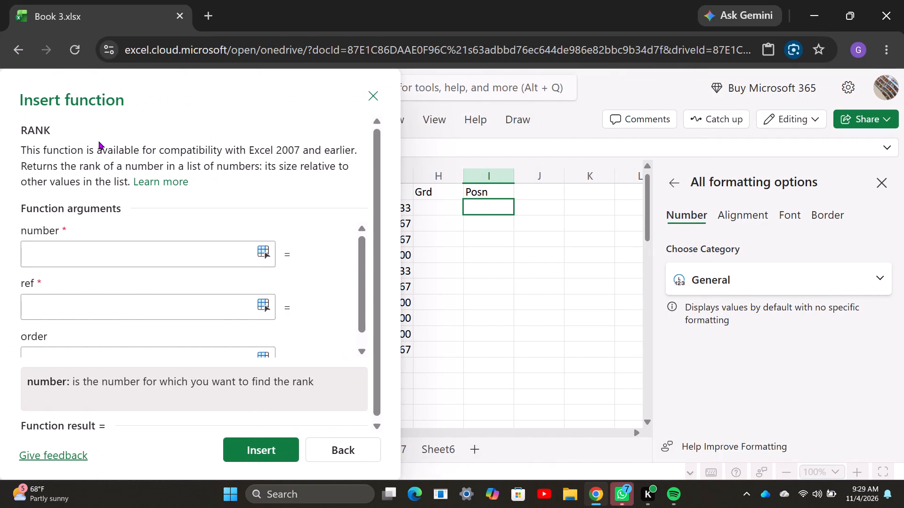
pyautogui.moveTo(98, 141); pyautogui.dragTo(747, 120)
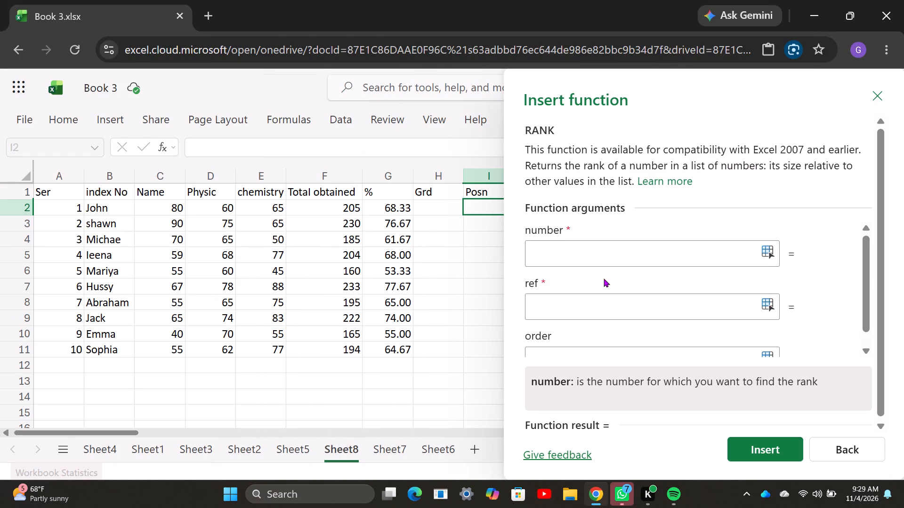
pyautogui.click(591, 257)
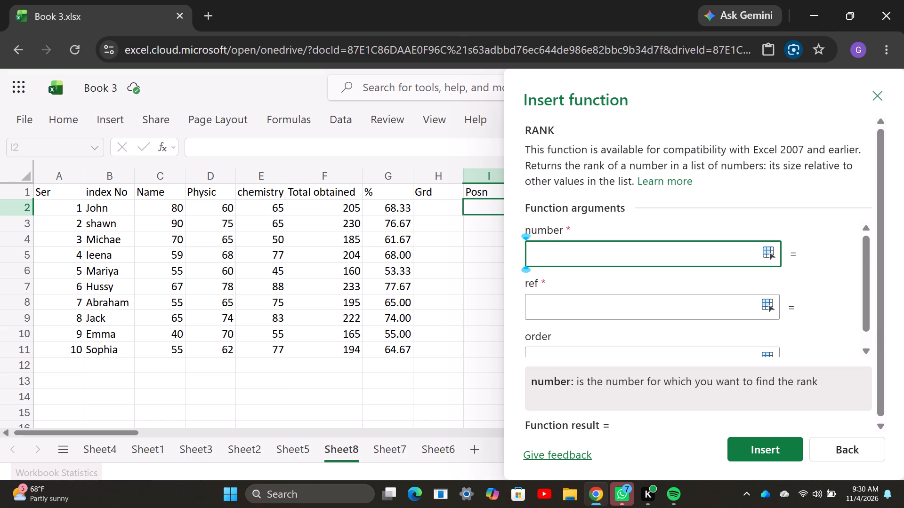
pyautogui.click(384, 214)
pyautogui.click(558, 305)
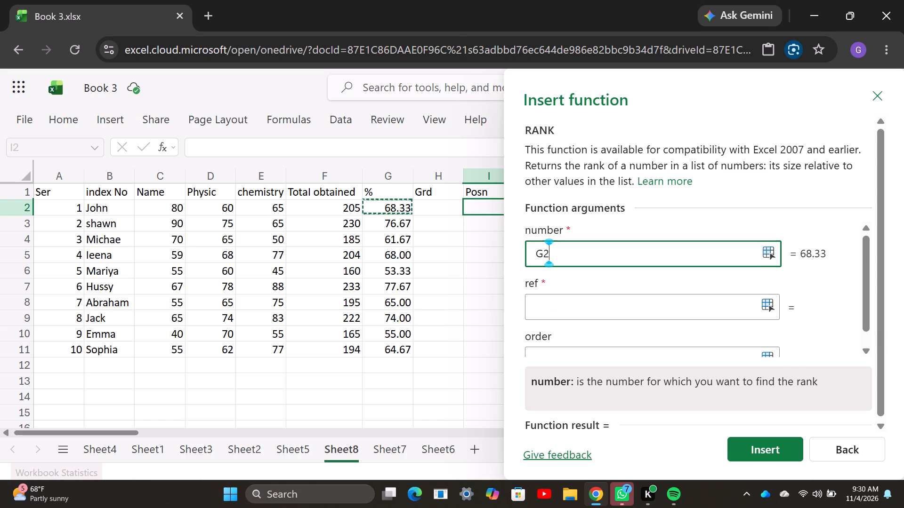
pyautogui.moveTo(389, 208); pyautogui.dragTo(400, 348)
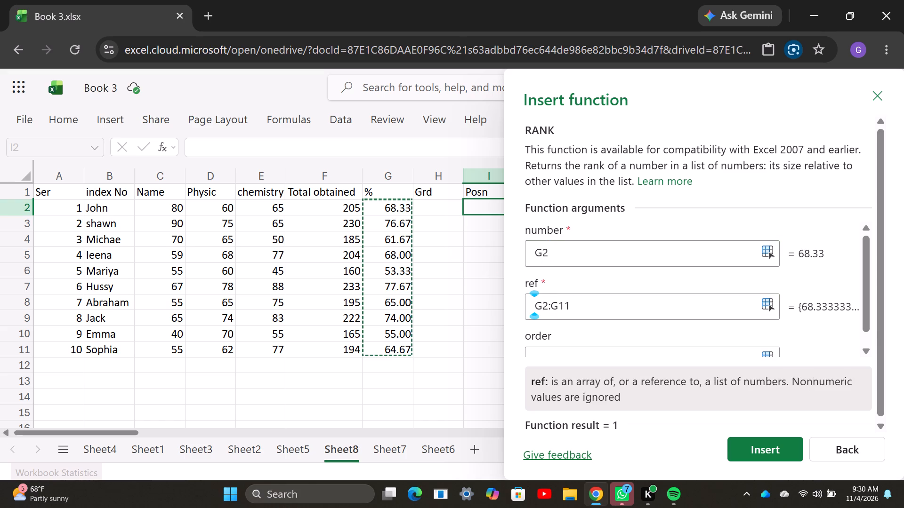
pyautogui.moveTo(400, 348); pyautogui.dragTo(400, 349)
pyautogui.scroll(-1, 613, 334)
pyautogui.click(612, 342)
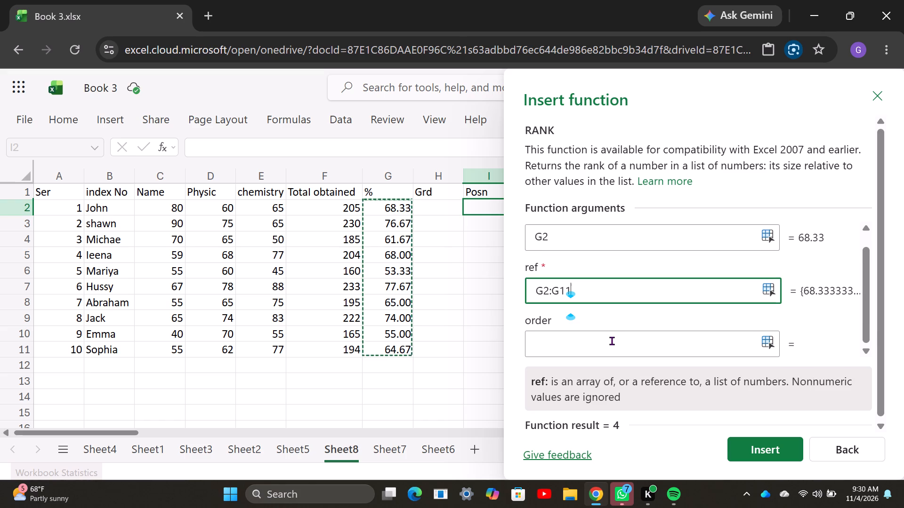
pyautogui.press('0')
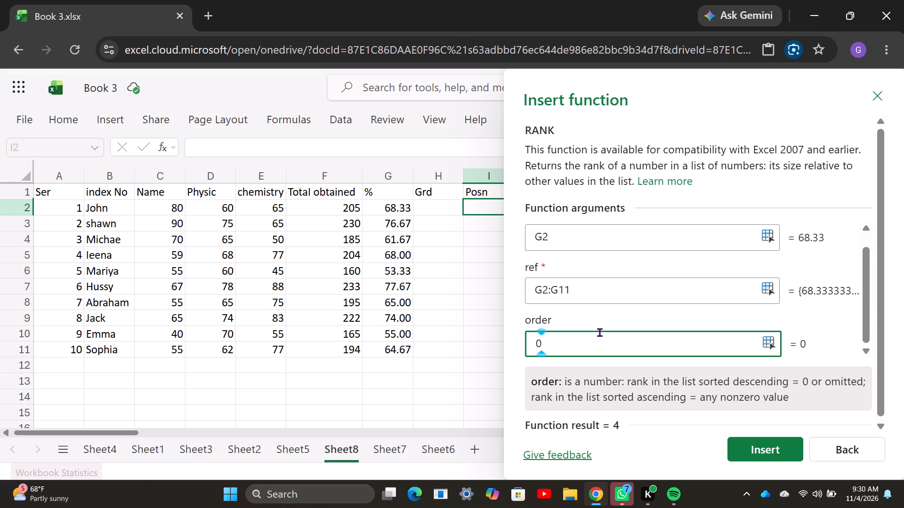
pyautogui.press('Return')
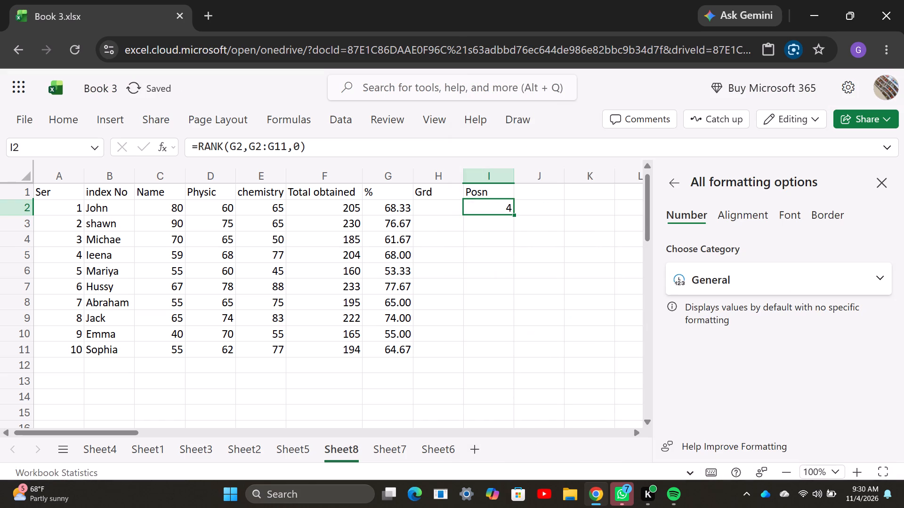
# Fill the RANK formula from I2 down the Posn column to I11.
pyautogui.moveTo(514, 214); pyautogui.dragTo(513, 216)
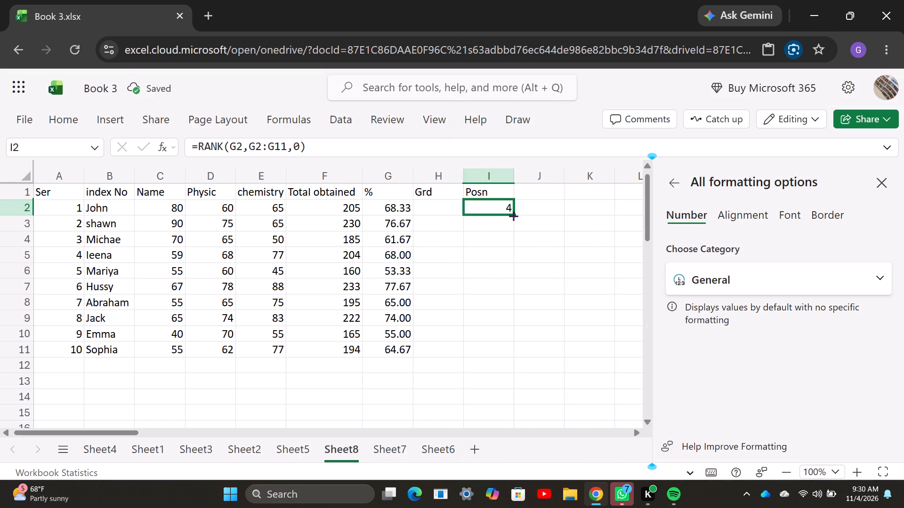
pyautogui.moveTo(513, 216); pyautogui.dragTo(509, 345)
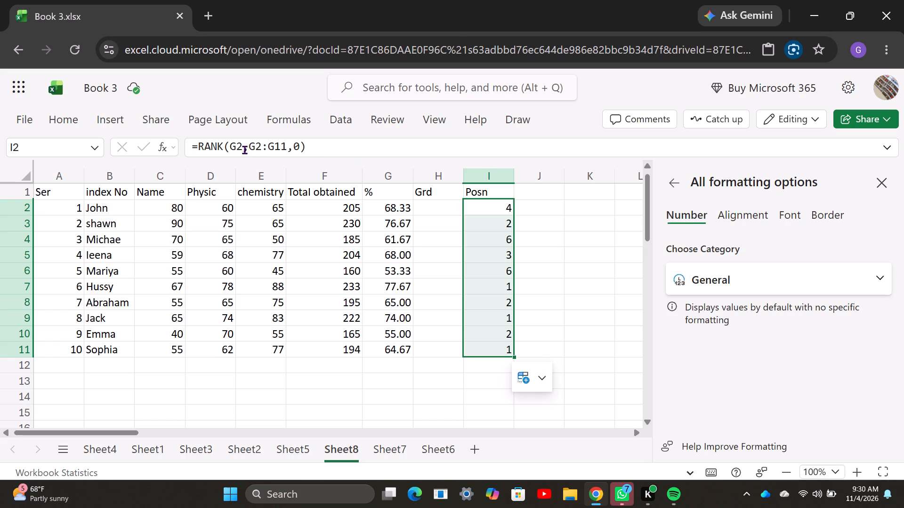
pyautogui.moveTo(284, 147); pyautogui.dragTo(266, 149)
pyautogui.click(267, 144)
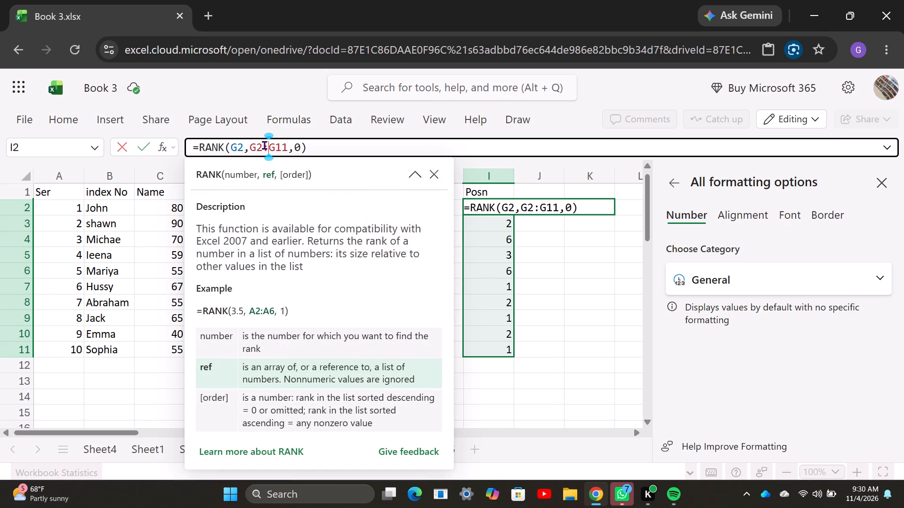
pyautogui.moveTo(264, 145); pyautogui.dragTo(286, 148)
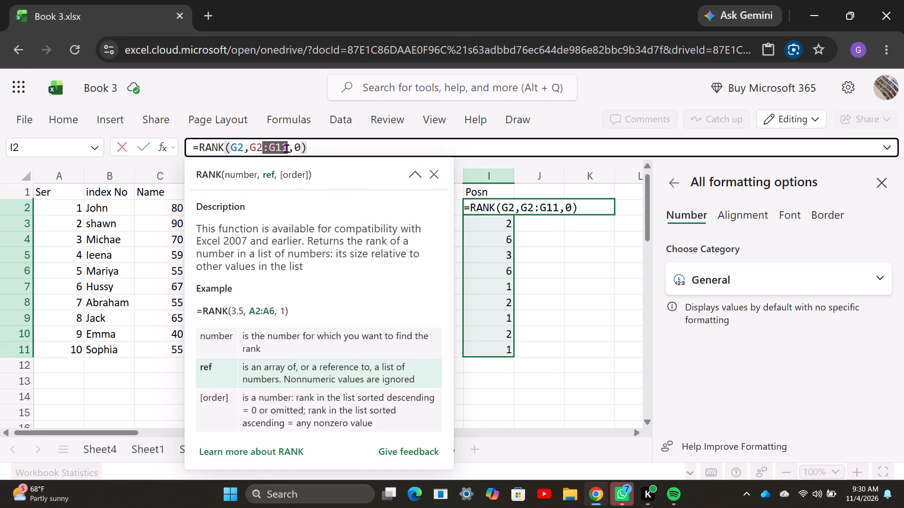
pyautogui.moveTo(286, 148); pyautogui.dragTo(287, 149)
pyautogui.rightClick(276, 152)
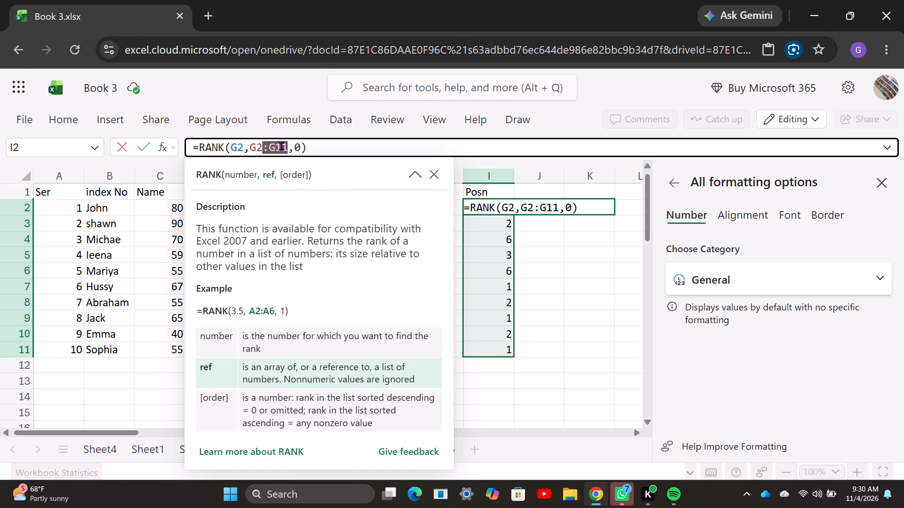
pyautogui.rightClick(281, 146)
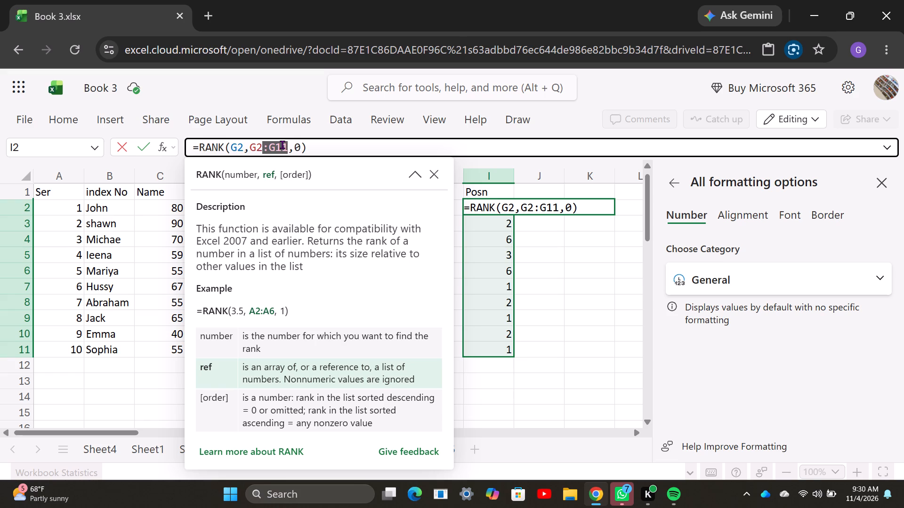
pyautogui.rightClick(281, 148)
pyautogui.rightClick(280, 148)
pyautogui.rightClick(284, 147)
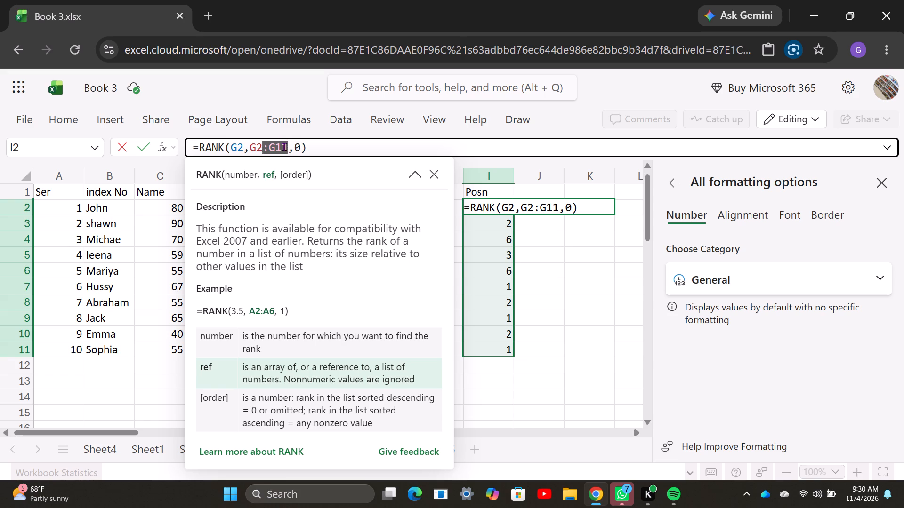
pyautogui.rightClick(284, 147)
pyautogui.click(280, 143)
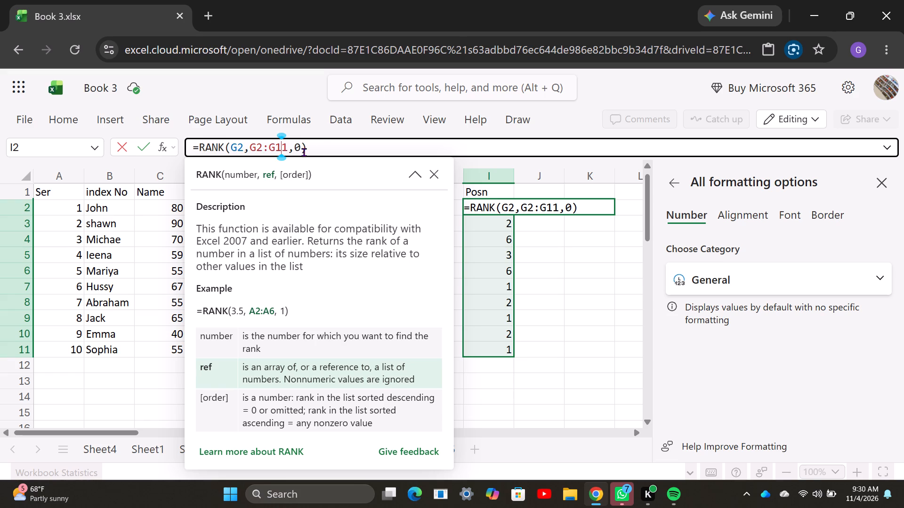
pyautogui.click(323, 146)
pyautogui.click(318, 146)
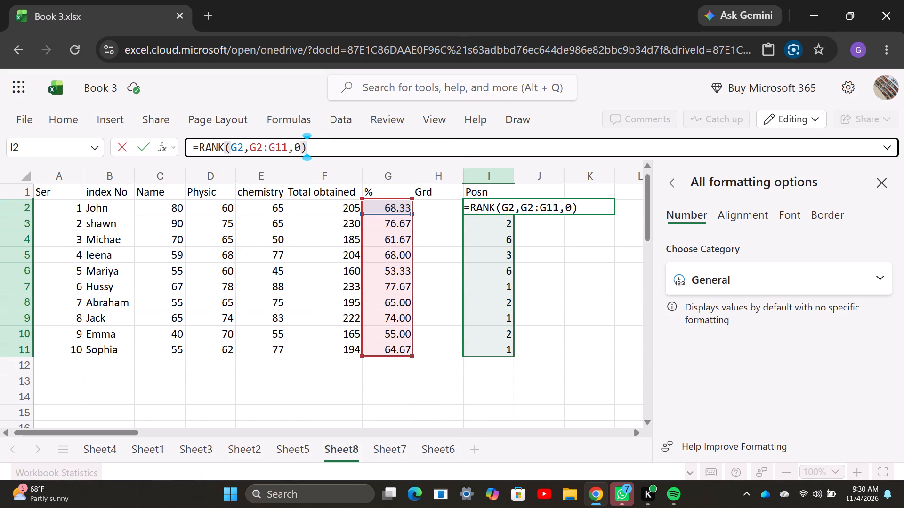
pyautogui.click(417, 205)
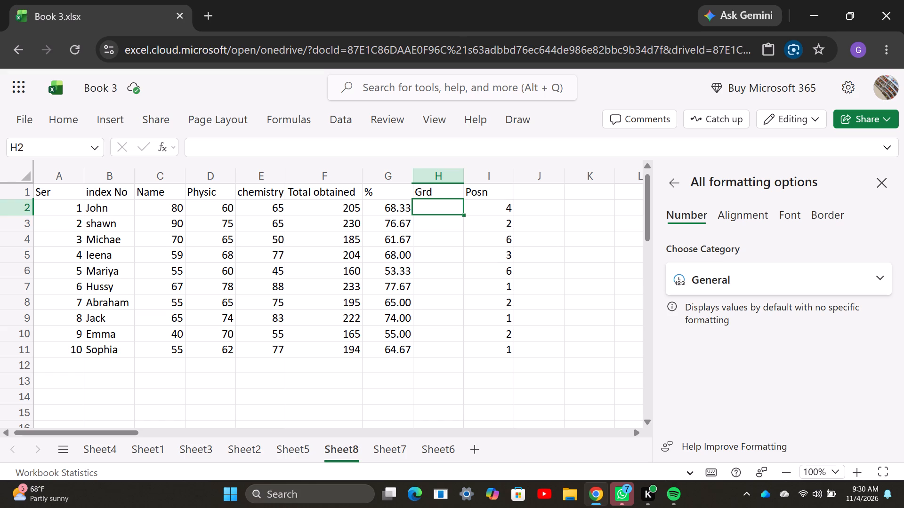
# Insert one blank row above the header row of the marks table.
pyautogui.scroll(5, 488, 236)
pyautogui.rightClick(11, 182)
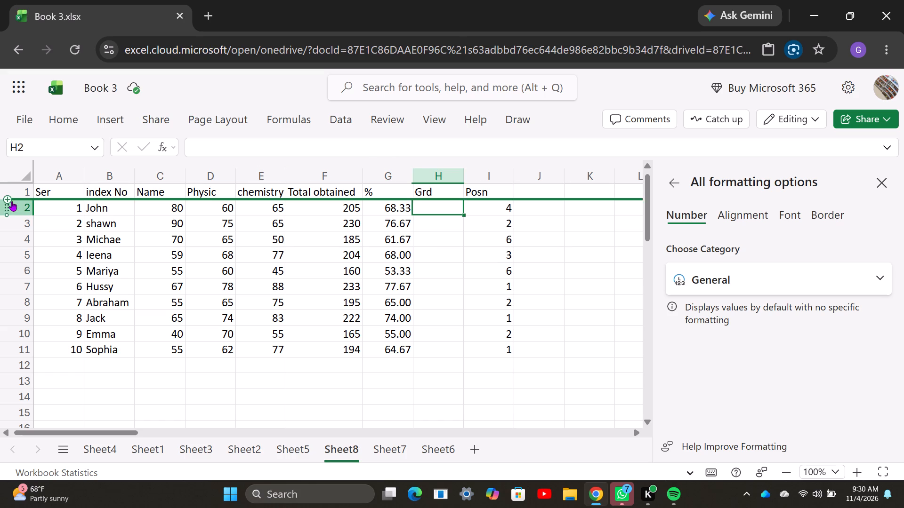
pyautogui.click(15, 190)
pyautogui.rightClick(18, 185)
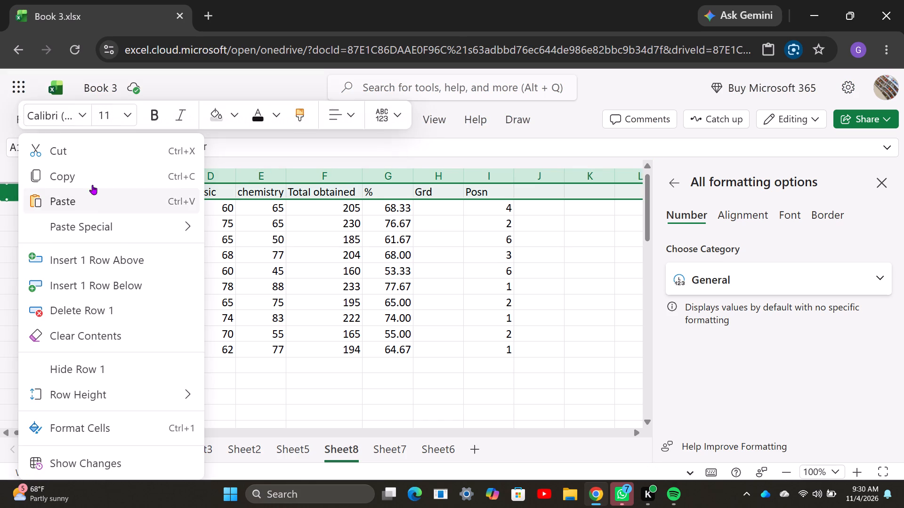
pyautogui.click(113, 258)
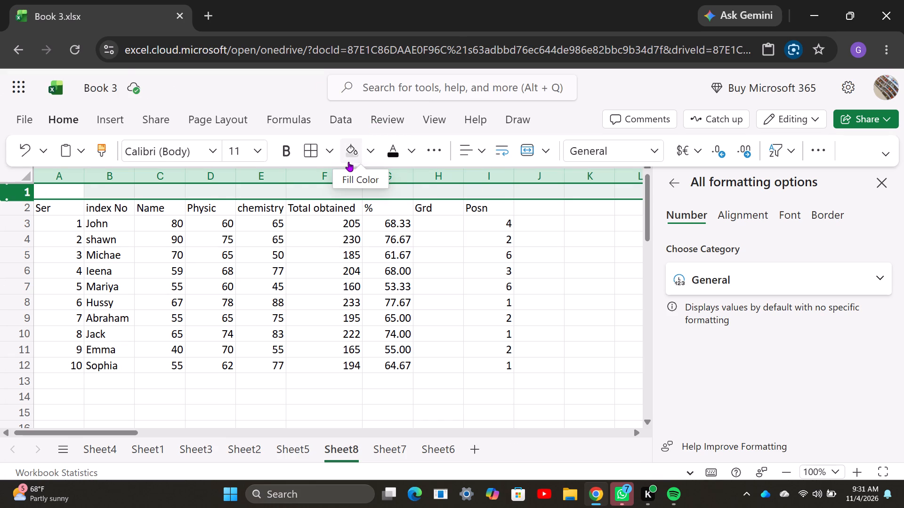
# Merge and center cells A1 to I1 in the blank row above the table headers.
pyautogui.click(109, 193)
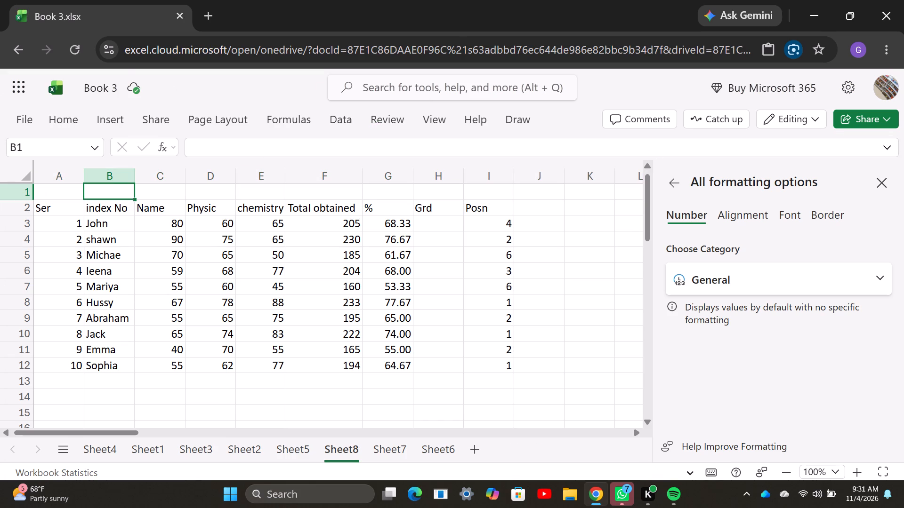
pyautogui.moveTo(71, 195); pyautogui.dragTo(399, 190)
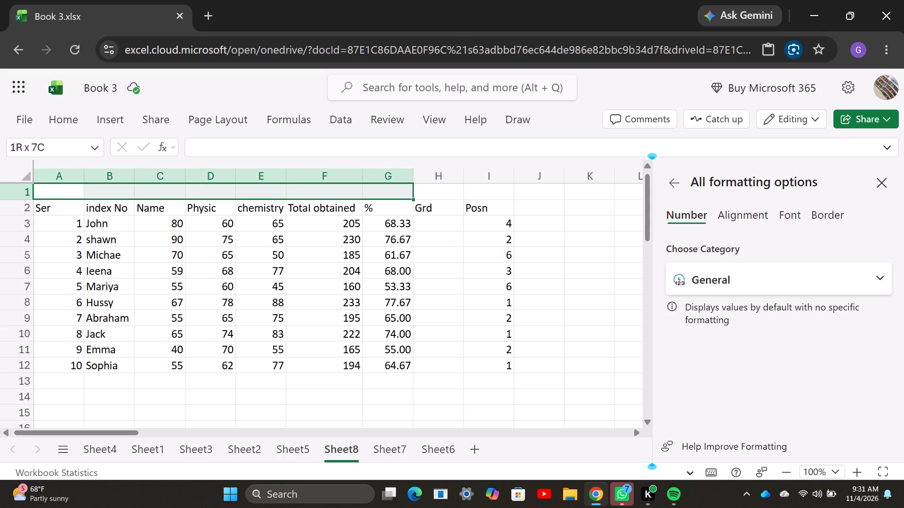
pyautogui.moveTo(399, 190); pyautogui.dragTo(496, 186)
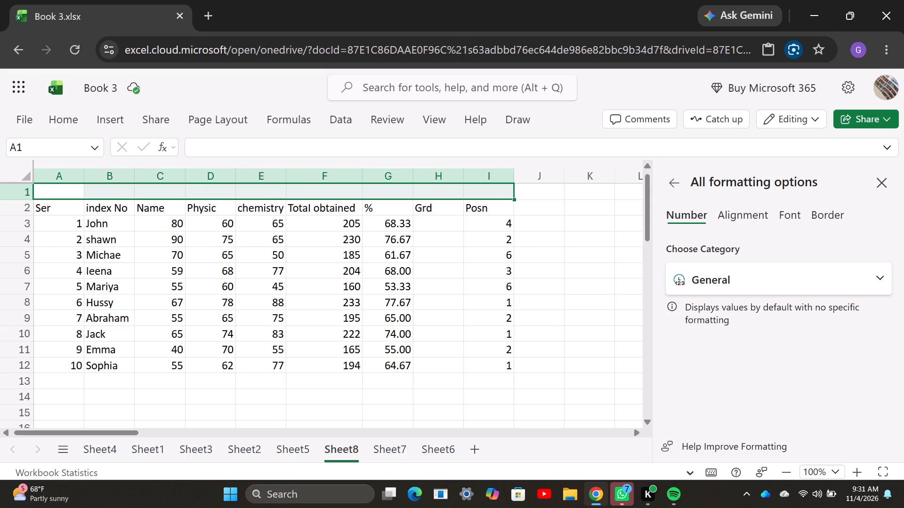
pyautogui.rightClick(357, 186)
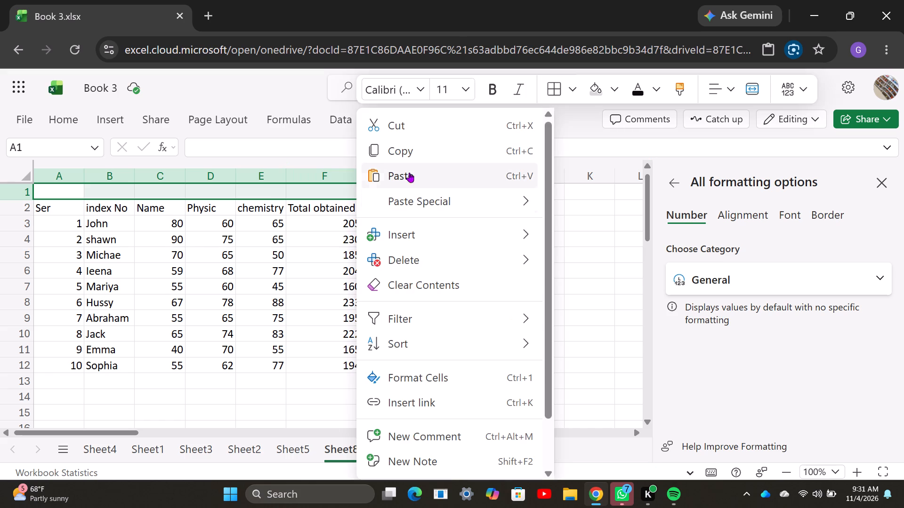
pyautogui.click(759, 93)
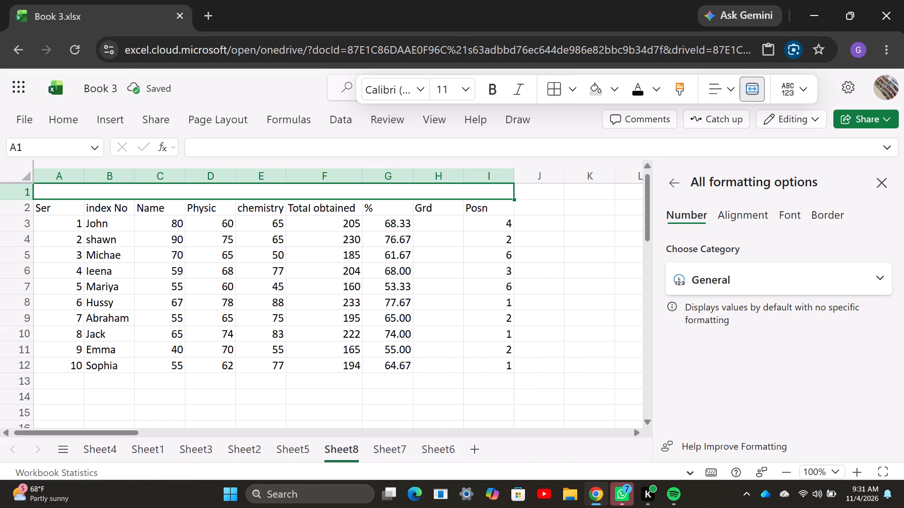
# Enter STUNDENT as the title text in the merged cell A1.
pyautogui.hotkey('shift', 's')
pyautogui.hotkey('shift', 's')
pyautogui.hotkey('shift', 's')
pyautogui.hotkey('shift', 's')
pyautogui.hotkey('shift', 's')
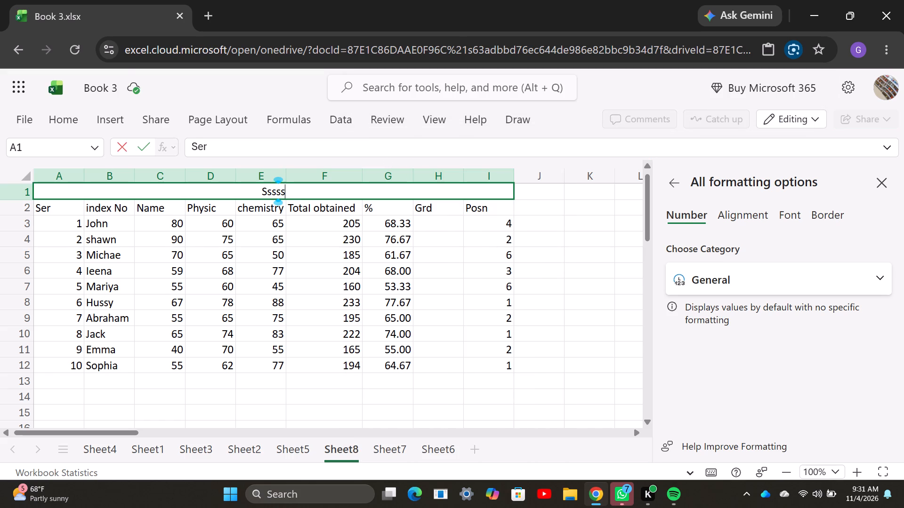
pyautogui.press('BackSpace')
pyautogui.press('BackSpace')
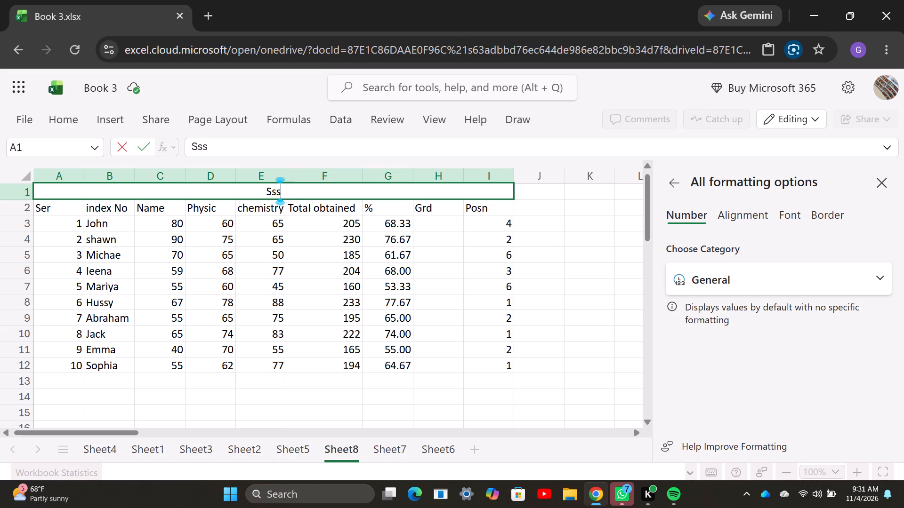
pyautogui.press('BackSpace')
pyautogui.press('BackSpace')
pyautogui.hotkey('shift', 't')
pyautogui.hotkey('shift', 'u')
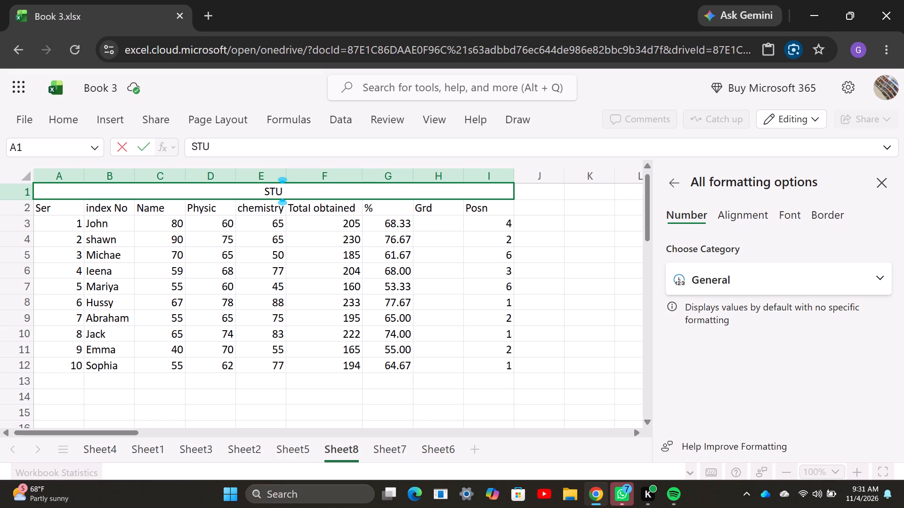
pyautogui.hotkey('shift', 'n')
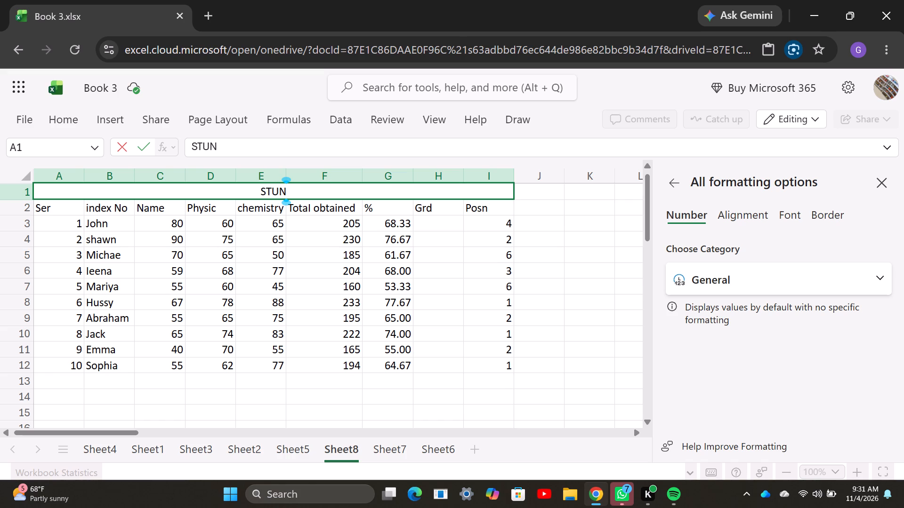
pyautogui.write('DE')
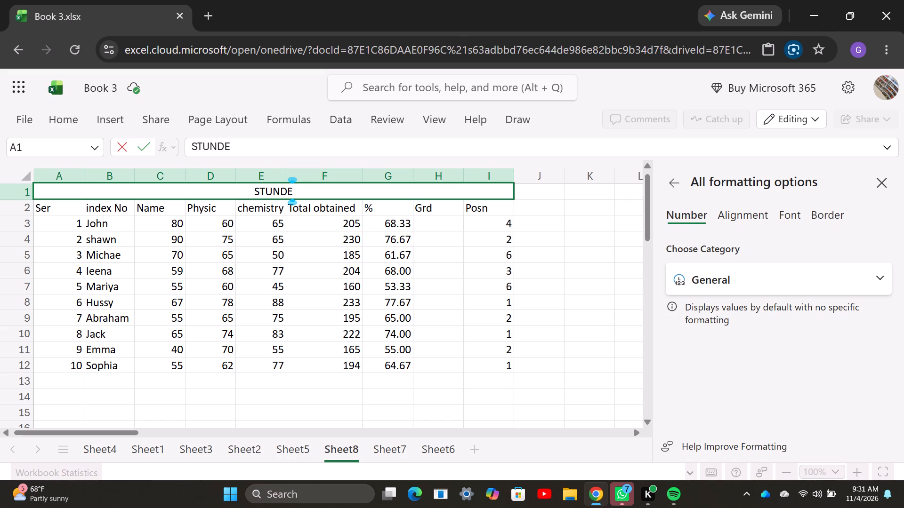
pyautogui.write('NT')
pyautogui.press('Left')
pyautogui.press('Left')
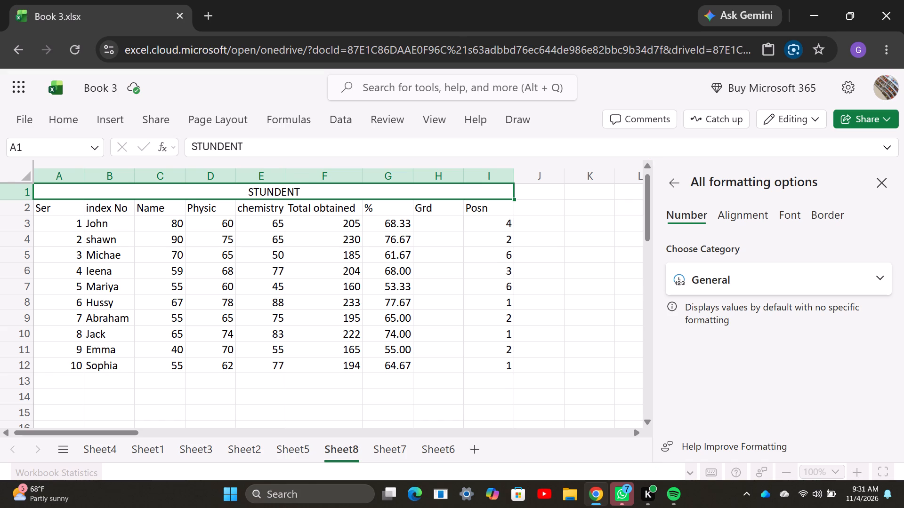
pyautogui.press('Left')
pyautogui.press('Left')
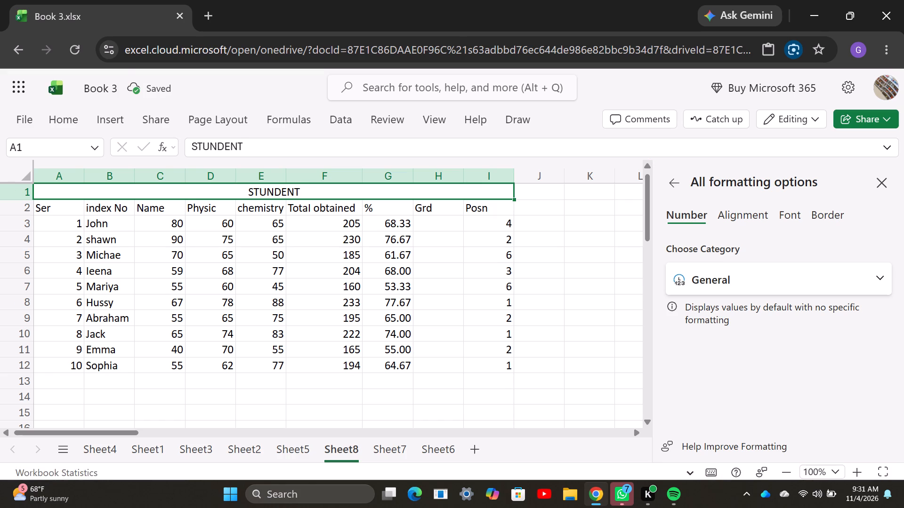
# Change the title in merged cell A1 to STUDENT- RESUIT SHEET.
pyautogui.doubleClick(275, 192)
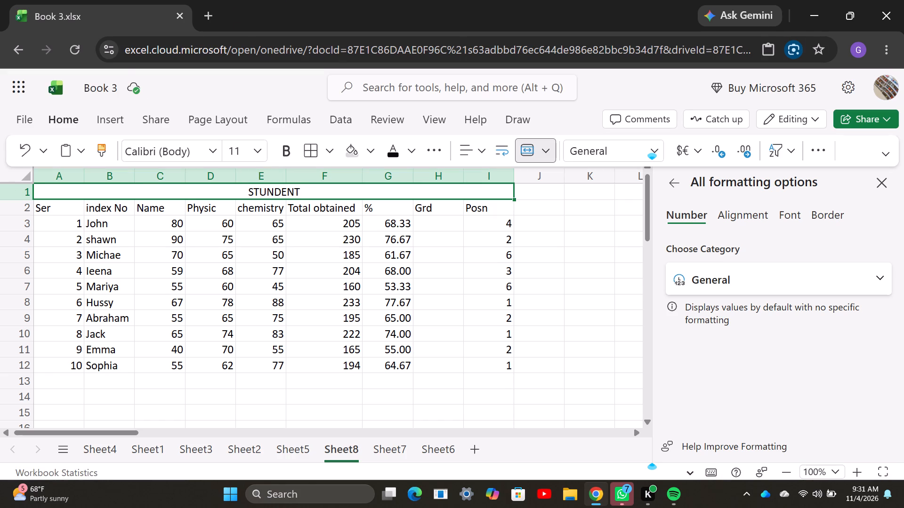
pyautogui.click(274, 193)
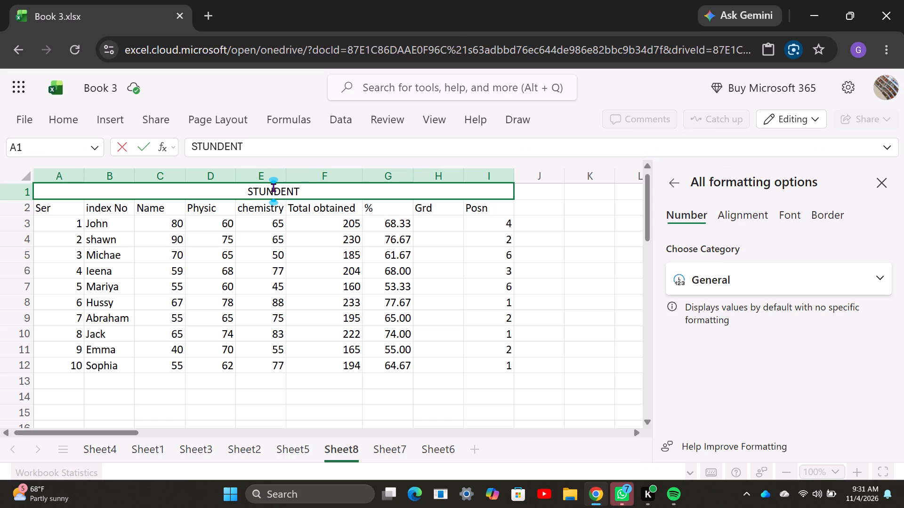
pyautogui.press('BackSpace')
pyautogui.click(305, 191)
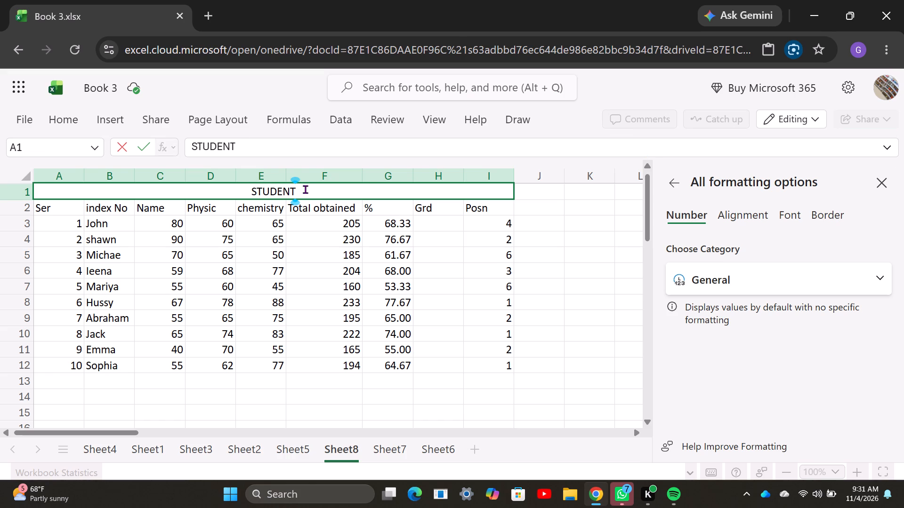
pyautogui.press('-')
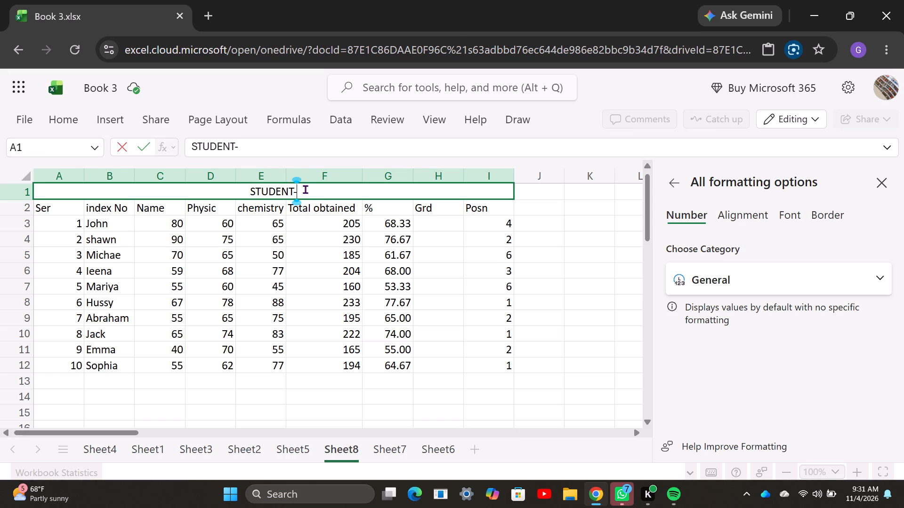
pyautogui.press('space')
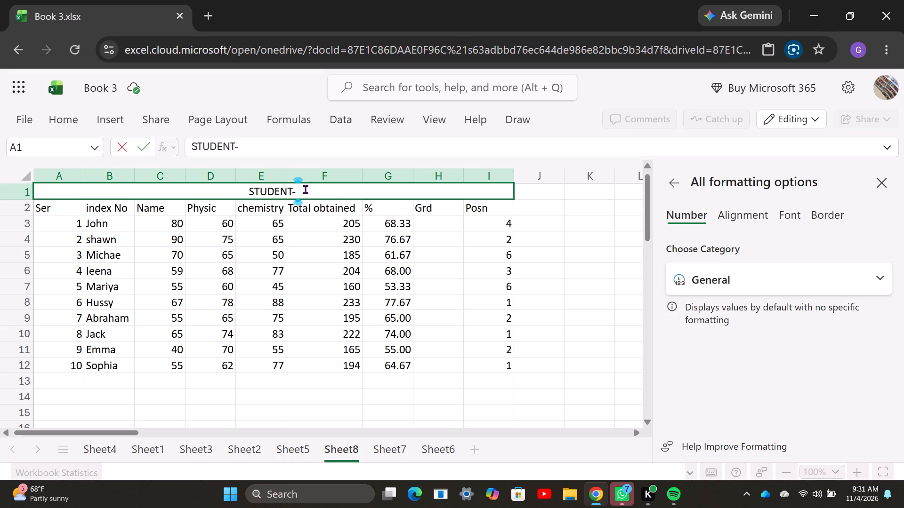
pyautogui.hotkey('shift', 'r')
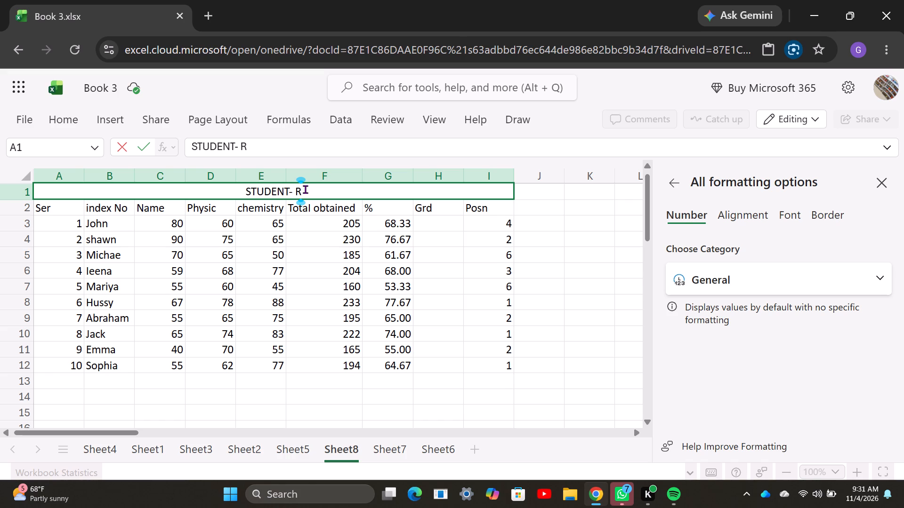
pyautogui.write('ES')
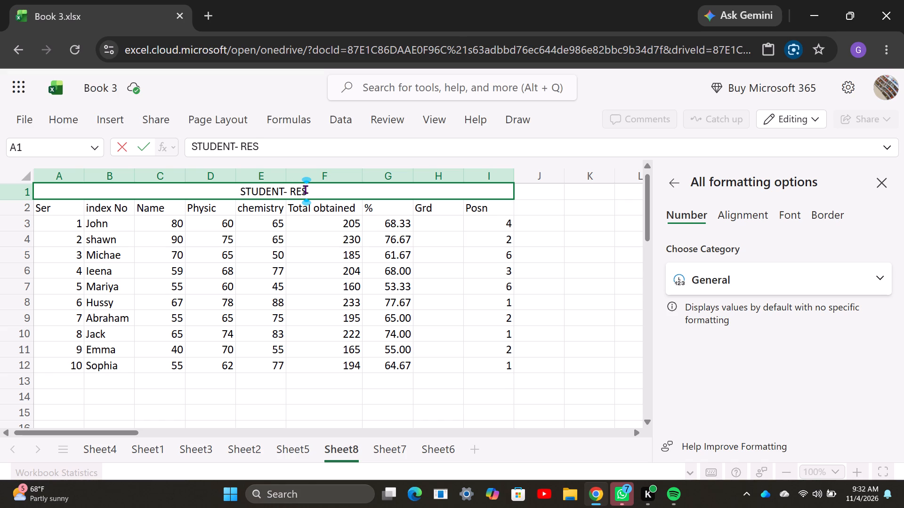
pyautogui.hotkey('shift', 'u')
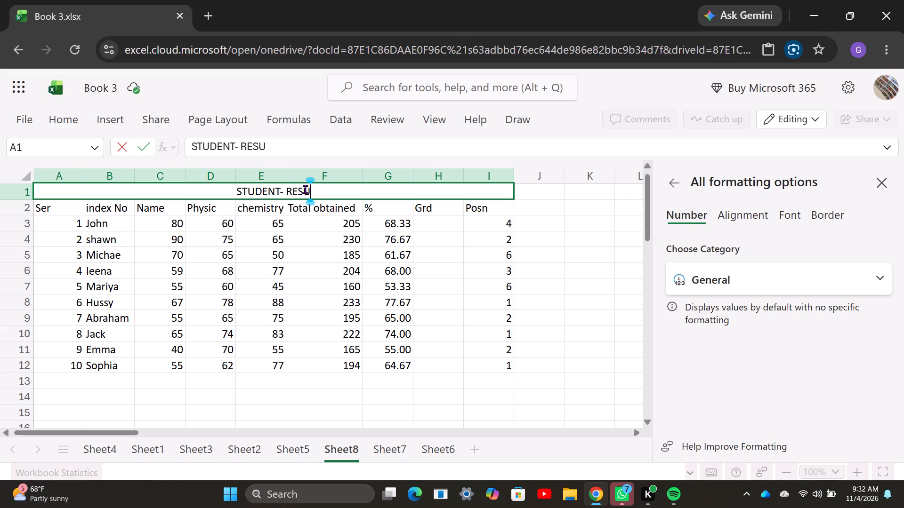
pyautogui.hotkey('shift', 'i')
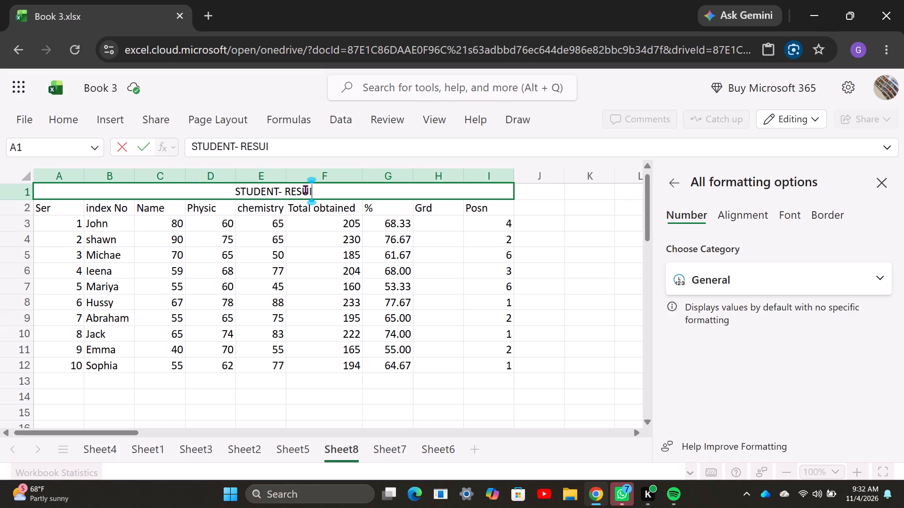
pyautogui.hotkey('shift', 't')
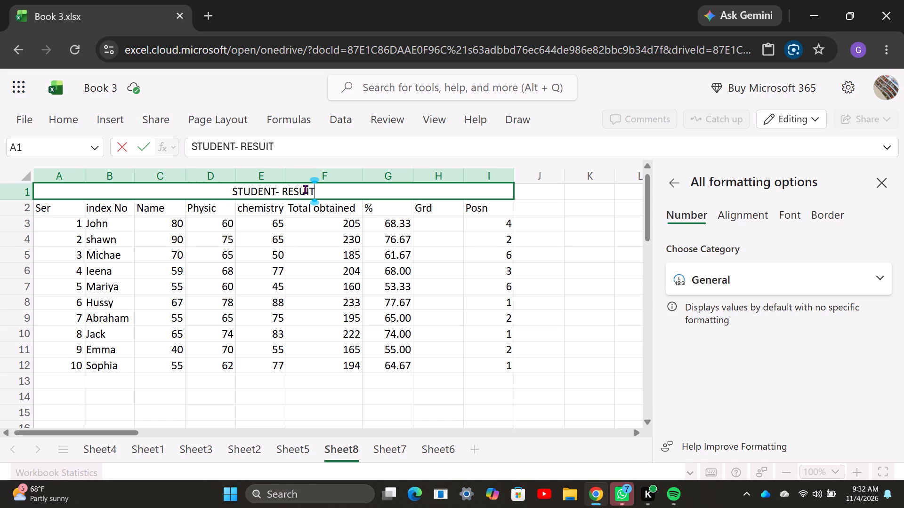
pyautogui.press('space')
pyautogui.hotkey('shift', 's')
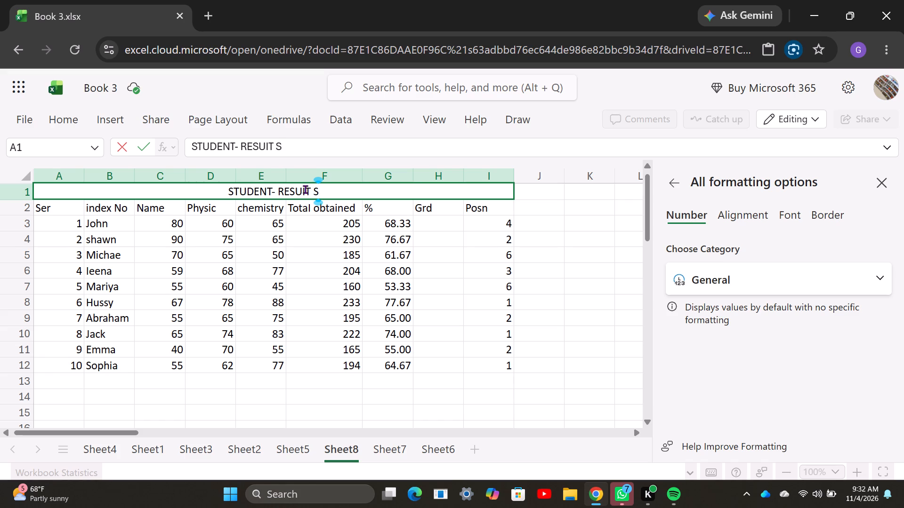
pyautogui.write('HEE')
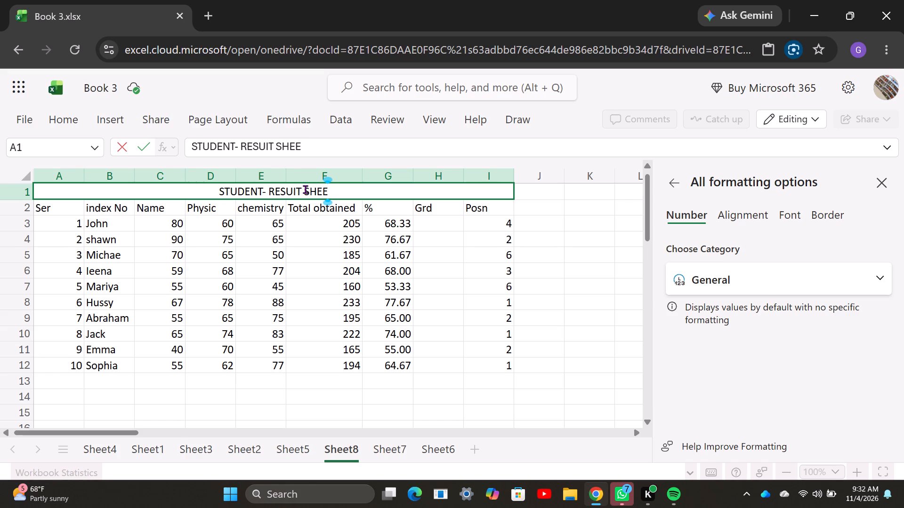
pyautogui.hotkey('shift', 't')
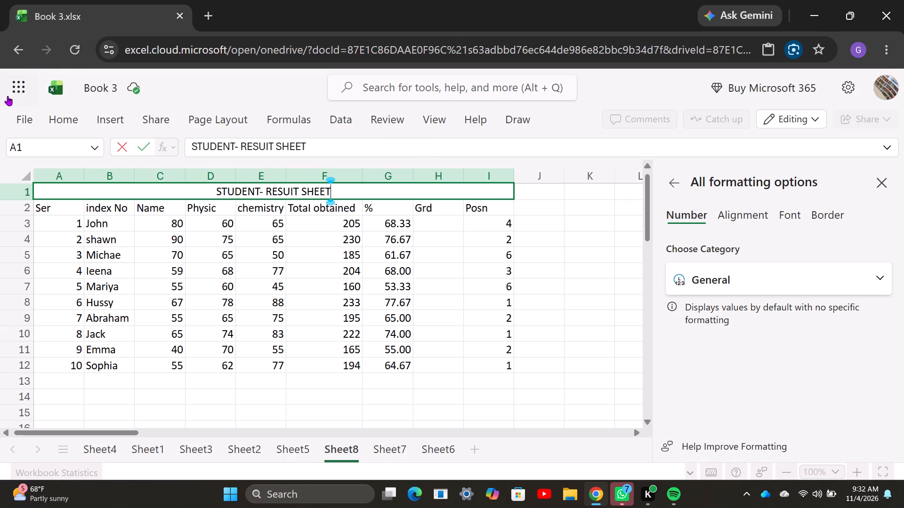
pyautogui.scroll(-3, 92, 104)
pyautogui.scroll(4, 95, 108)
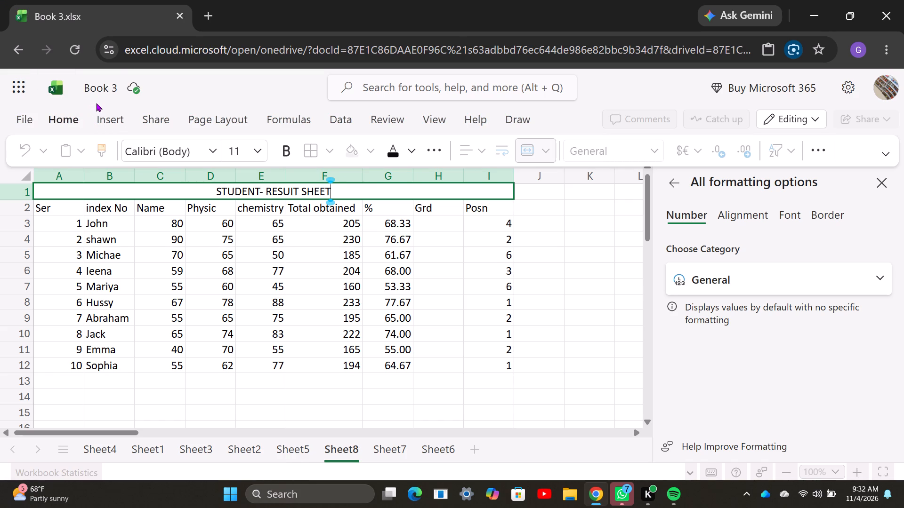
pyautogui.scroll(3, 96, 103)
pyautogui.scroll(-5, 26, 46)
pyautogui.scroll(5, 30, 53)
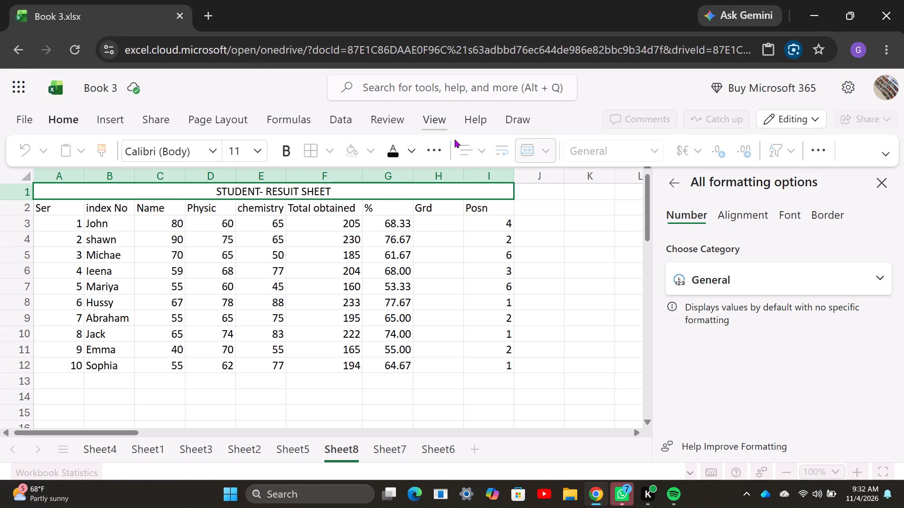
pyautogui.scroll(4, 435, 206)
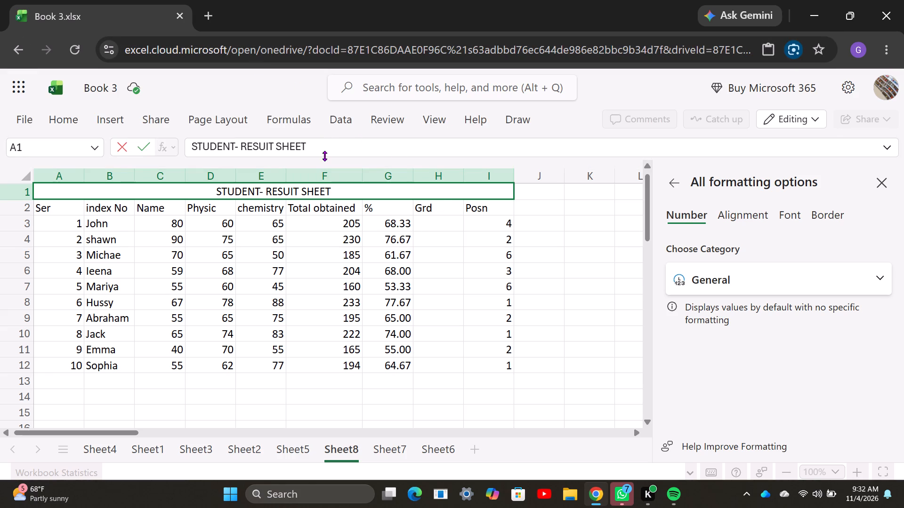
pyautogui.click(423, 221)
pyautogui.click(427, 220)
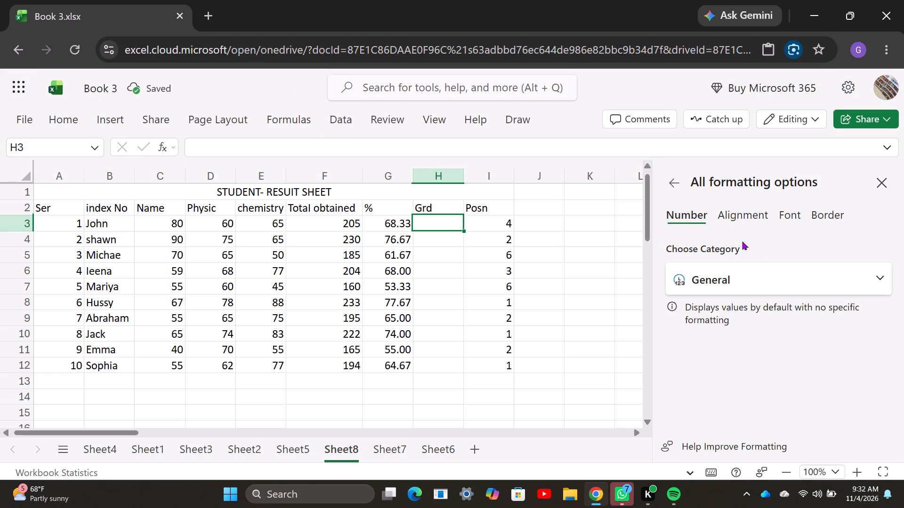
# Close the formatting options pane.
pyautogui.click(878, 182)
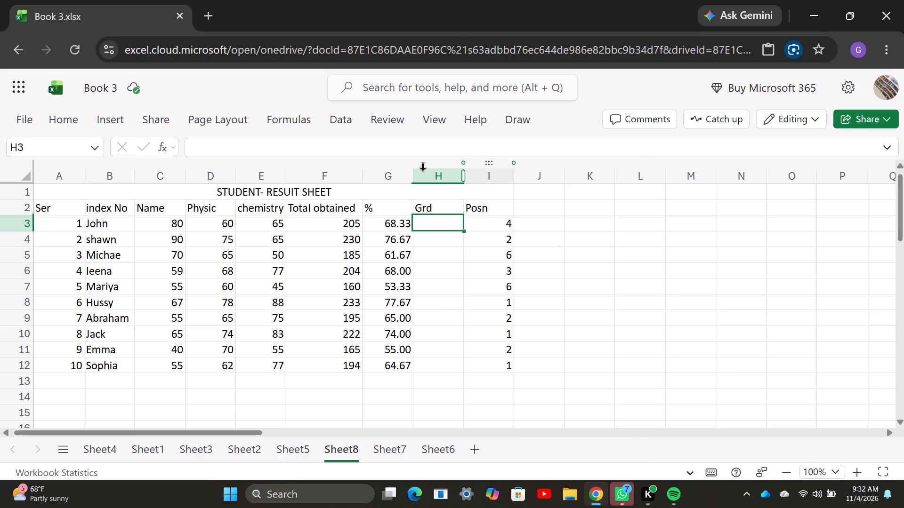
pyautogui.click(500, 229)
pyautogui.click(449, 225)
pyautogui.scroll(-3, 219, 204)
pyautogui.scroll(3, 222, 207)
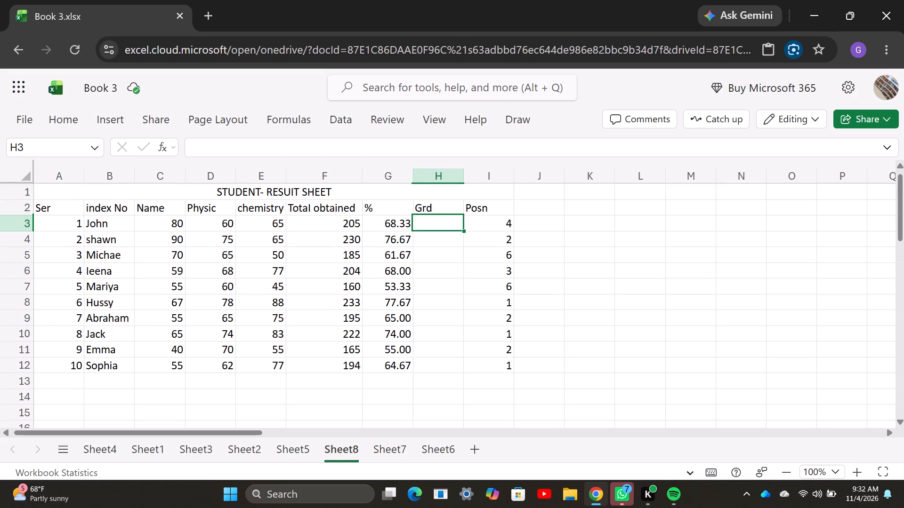
# Add the column headers Max in J2 and Min in K2, beside the Posn header.
pyautogui.click(529, 211)
pyautogui.press('m')
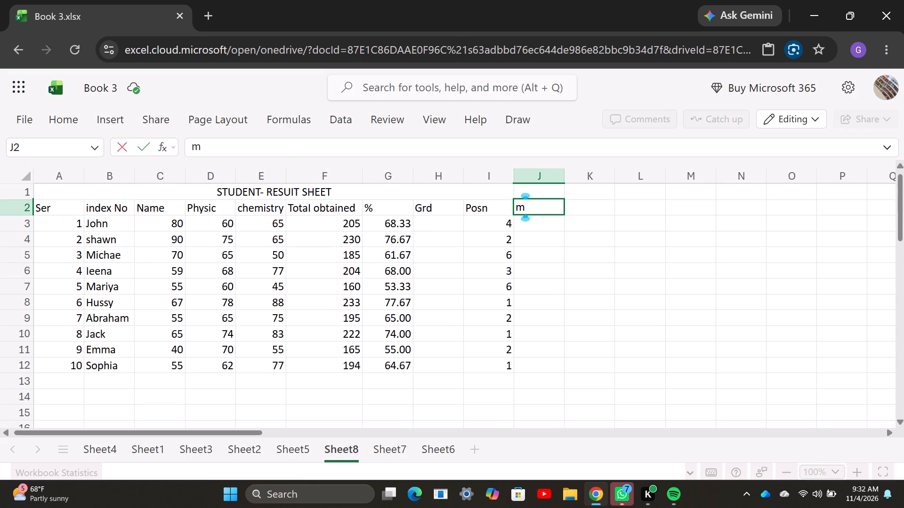
pyautogui.press('BackSpace')
pyautogui.hotkey('shift', 'm')
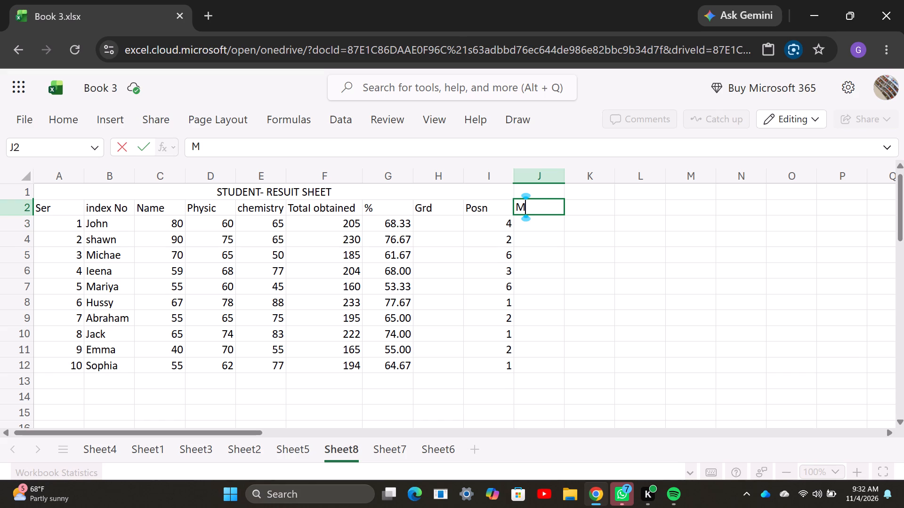
pyautogui.press('a')
pyautogui.press('x')
pyautogui.press('Right')
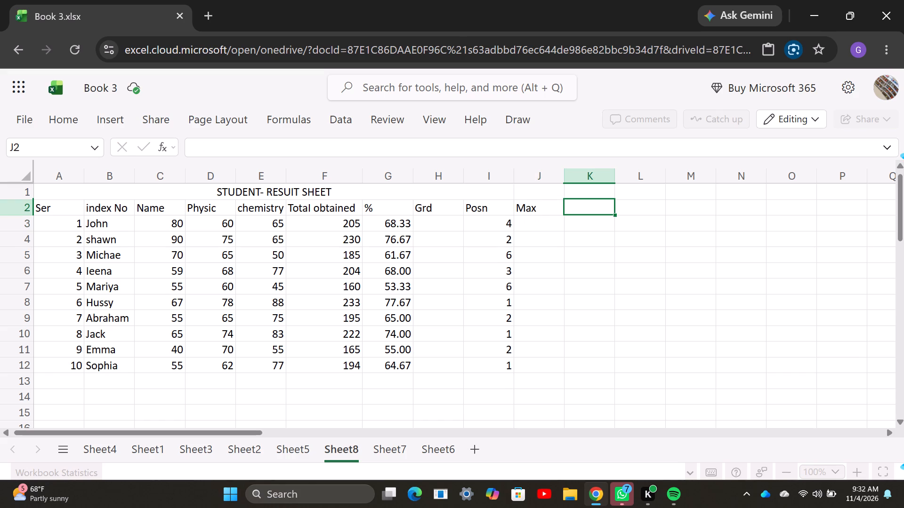
pyautogui.hotkey('shift', 'm')
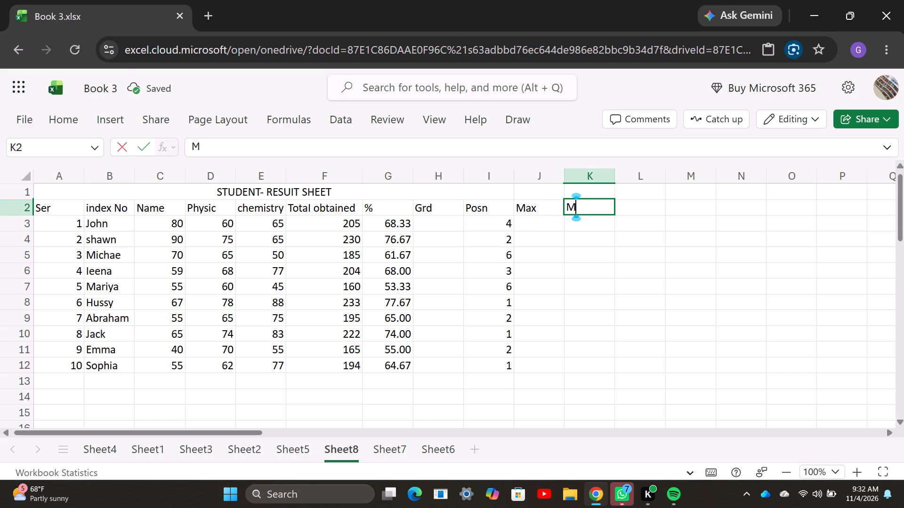
pyautogui.press('i')
pyautogui.press('n')
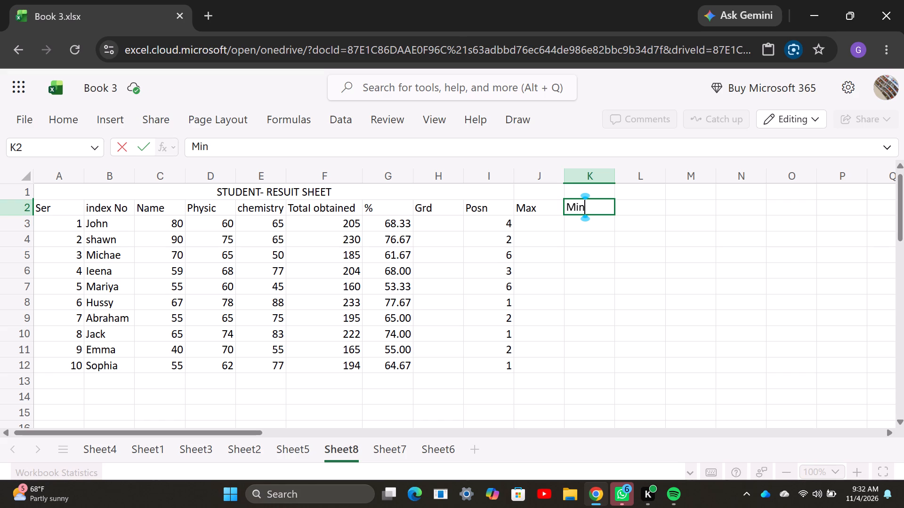
pyautogui.click(532, 225)
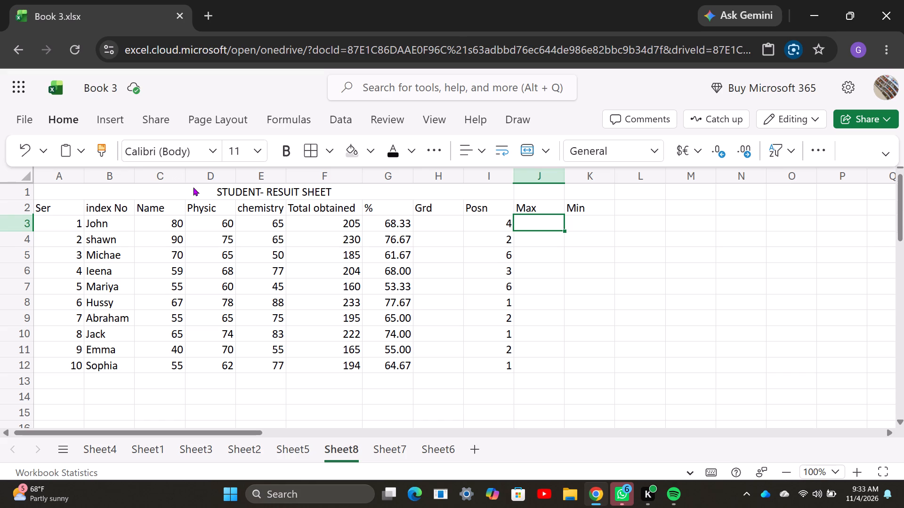
# Insert the MAX function over C3:E3 in J3 and fill it down the Max column to J12.
pyautogui.click(520, 220)
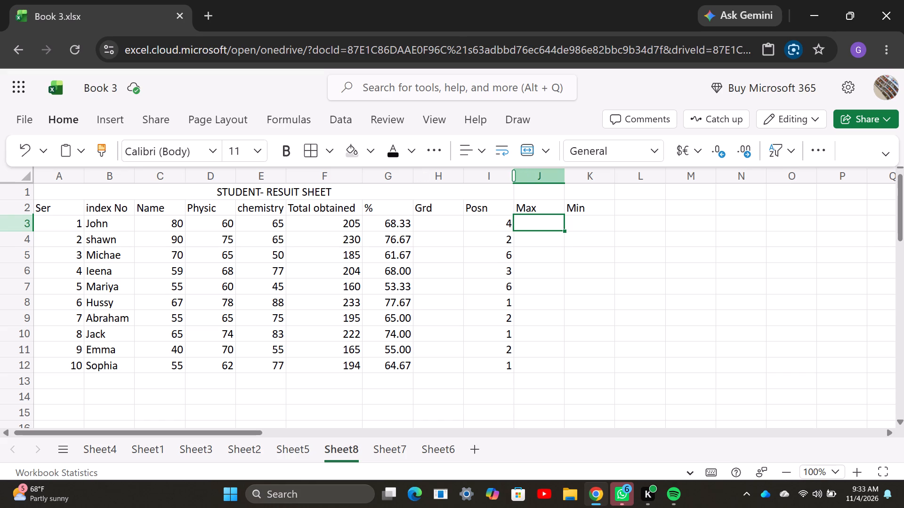
pyautogui.click(589, 229)
pyautogui.click(557, 230)
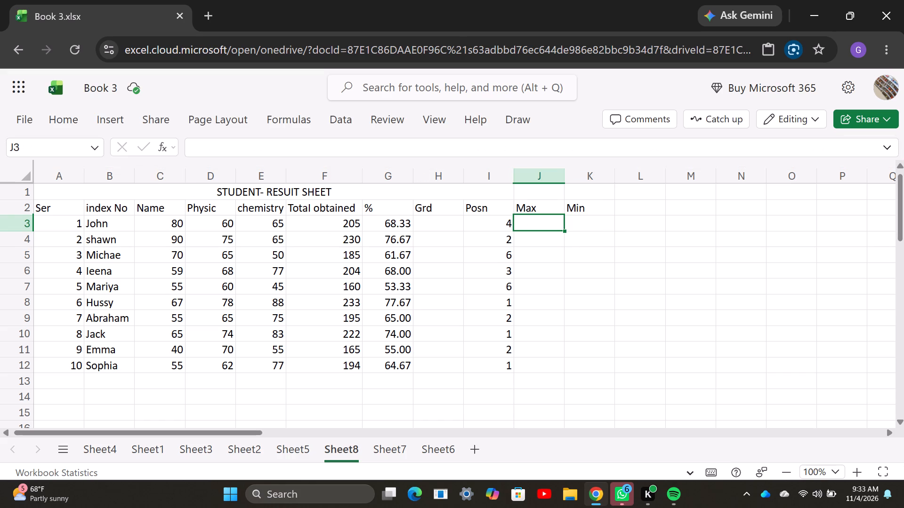
pyautogui.click(164, 158)
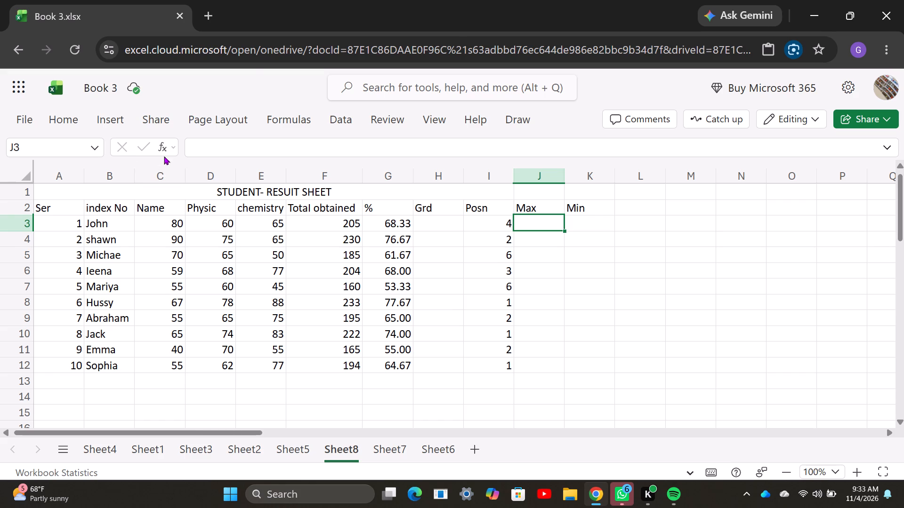
pyautogui.click(162, 148)
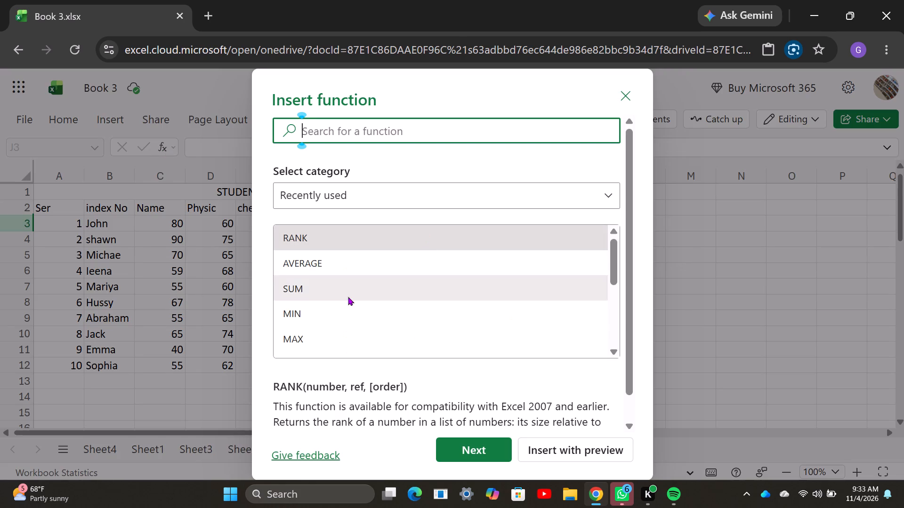
pyautogui.click(326, 334)
pyautogui.click(468, 449)
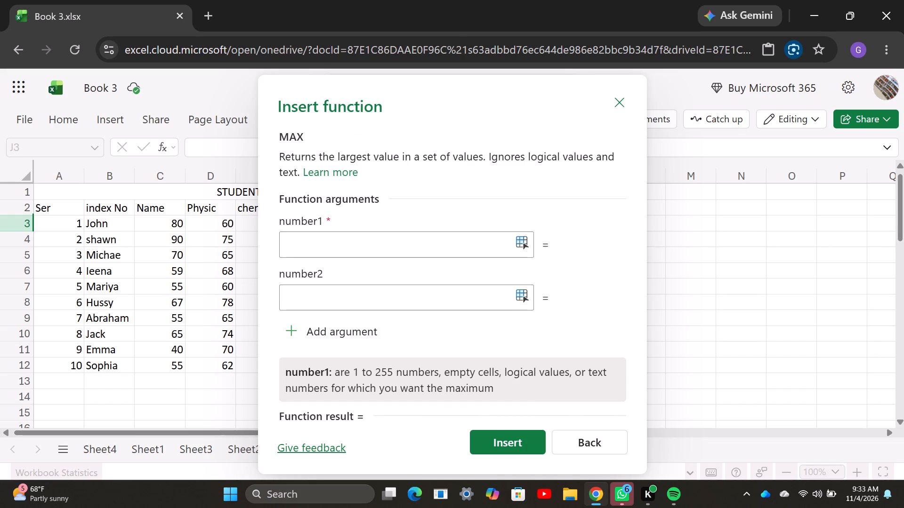
pyautogui.moveTo(166, 223); pyautogui.dragTo(192, 226)
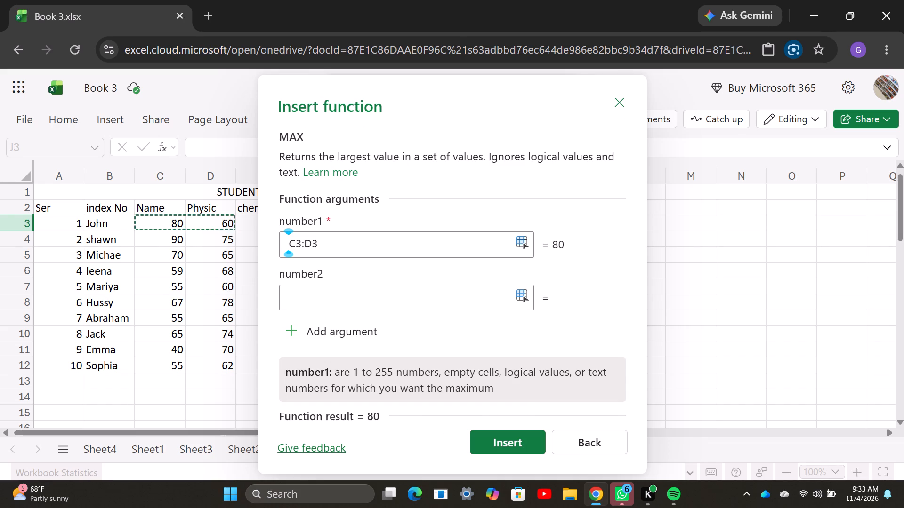
pyautogui.moveTo(192, 226); pyautogui.dragTo(263, 230)
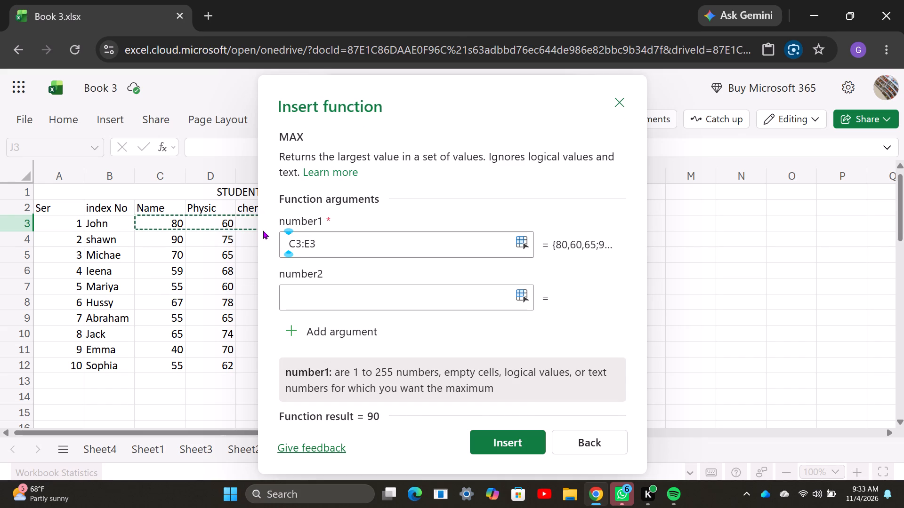
pyautogui.moveTo(263, 230); pyautogui.dragTo(293, 227)
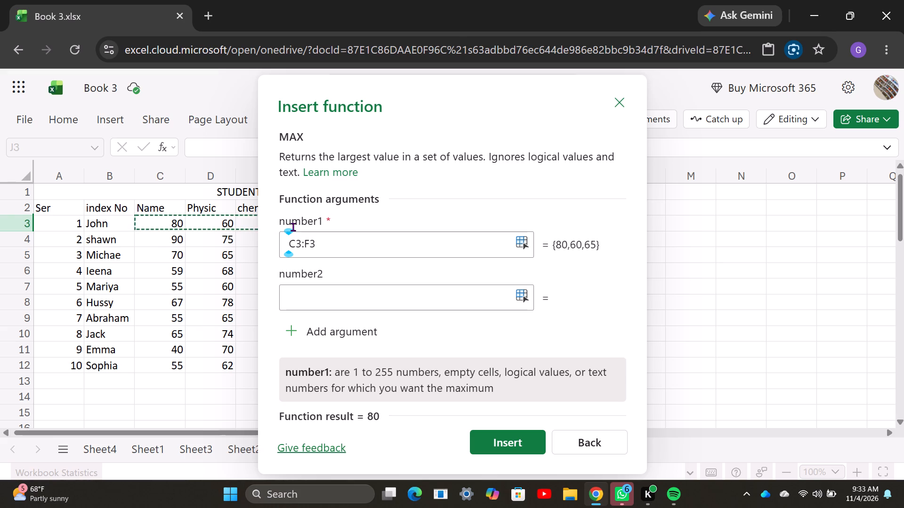
pyautogui.moveTo(293, 227); pyautogui.dragTo(274, 228)
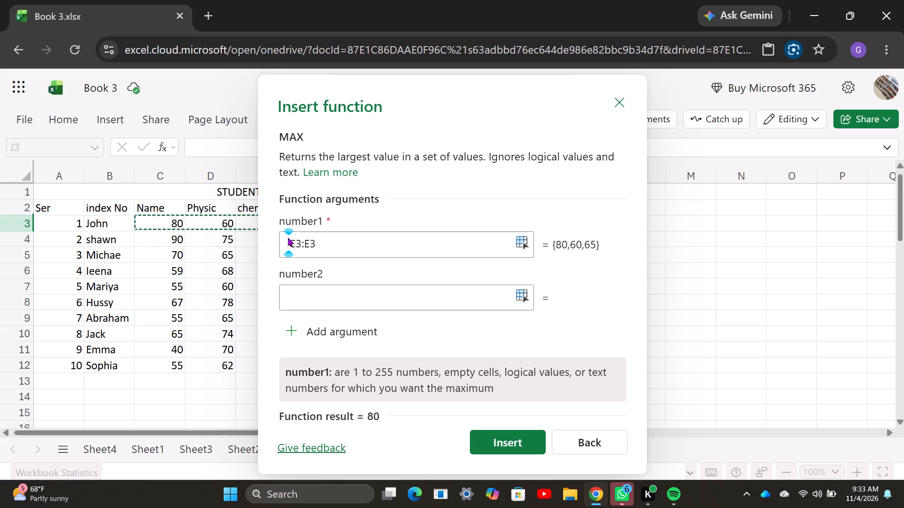
pyautogui.click(498, 437)
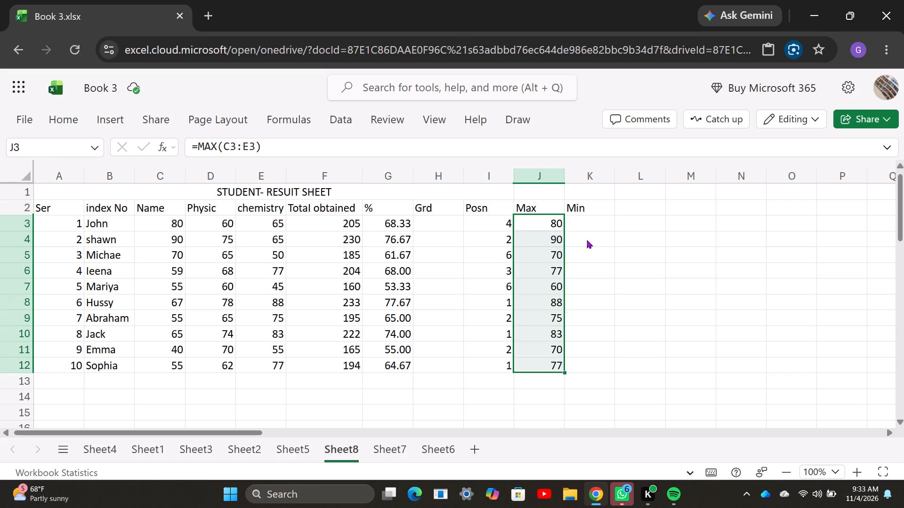
# Insert the MIN function over C3:E3 in K3 and fill it down the Min column to K12.
pyautogui.click(581, 223)
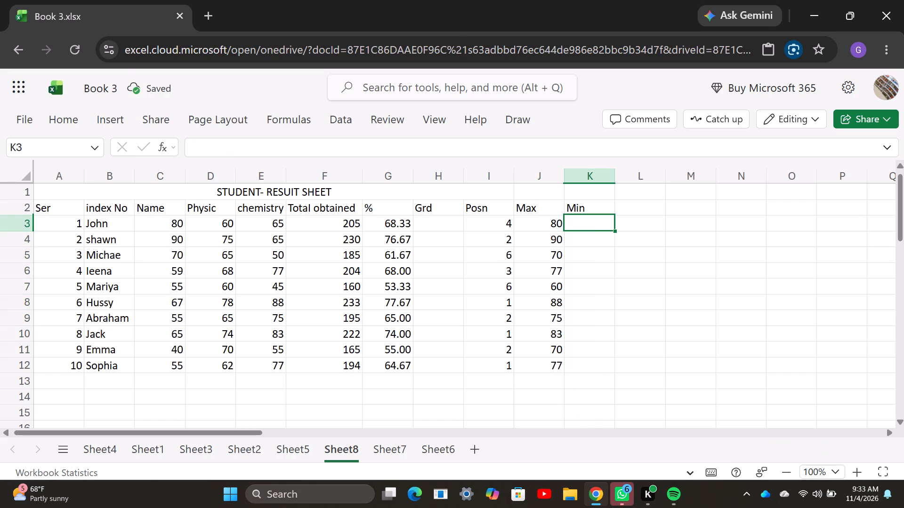
pyautogui.click(164, 145)
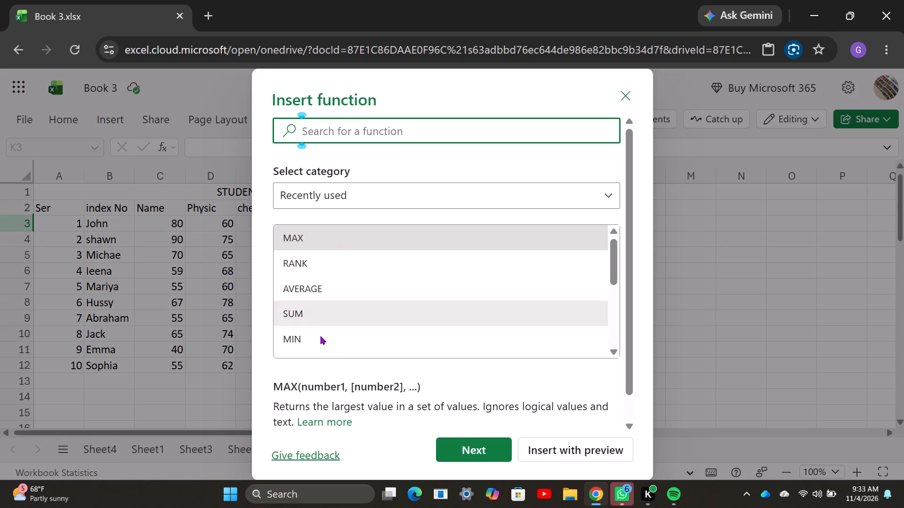
pyautogui.click(320, 336)
pyautogui.click(468, 447)
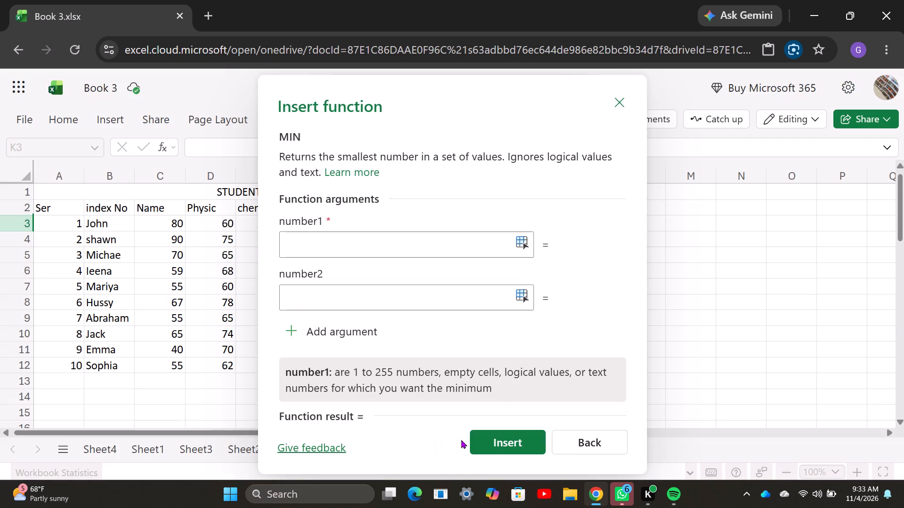
pyautogui.click(327, 234)
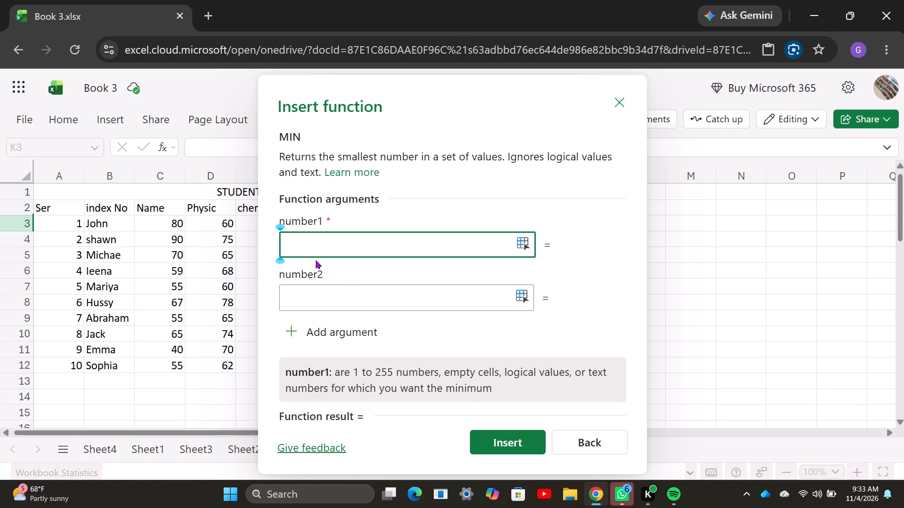
pyautogui.moveTo(154, 226); pyautogui.dragTo(266, 219)
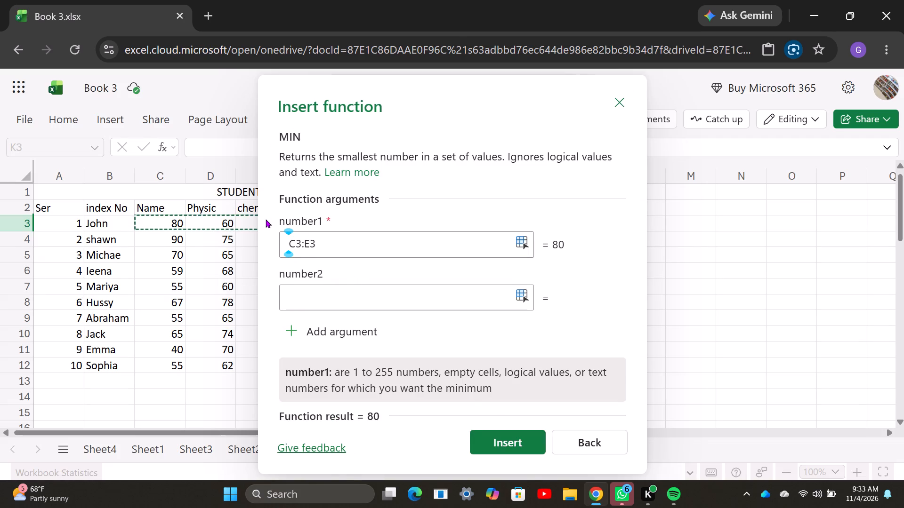
pyautogui.moveTo(266, 219); pyautogui.dragTo(273, 222)
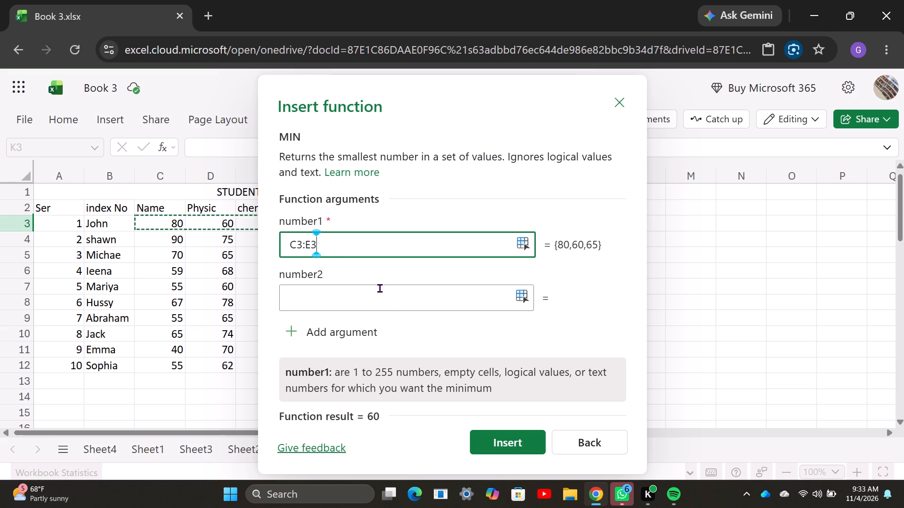
pyautogui.click(510, 451)
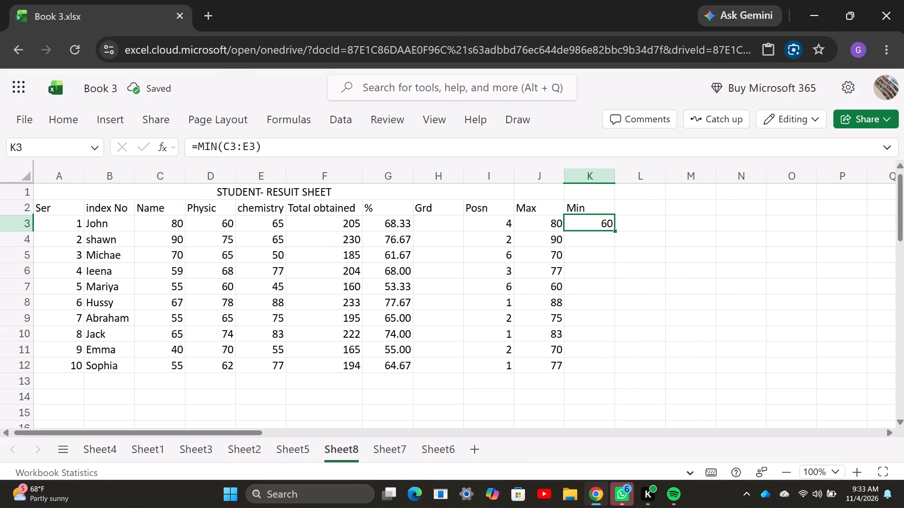
pyautogui.moveTo(615, 230); pyautogui.dragTo(611, 364)
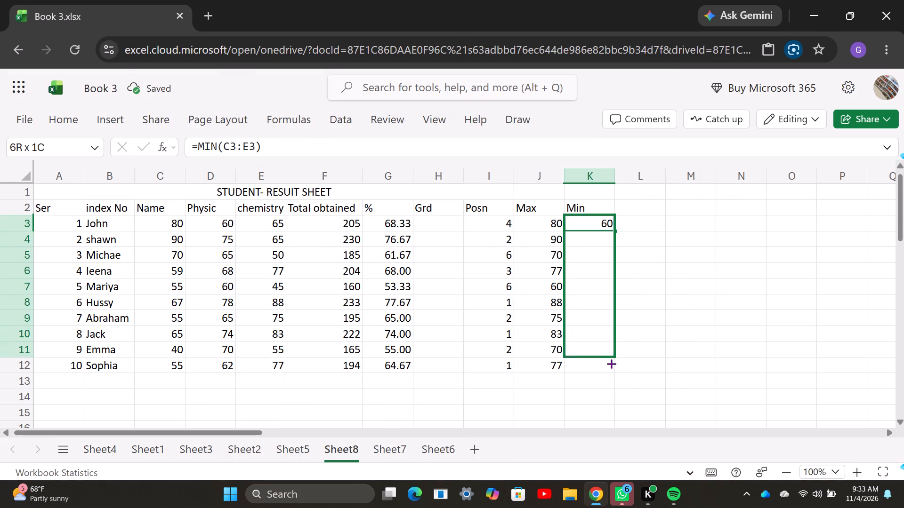
pyautogui.moveTo(611, 364); pyautogui.dragTo(610, 366)
# Add the row labels Max in B14 and Min in B15, below the student list.
pyautogui.scroll(-2, 608, 351)
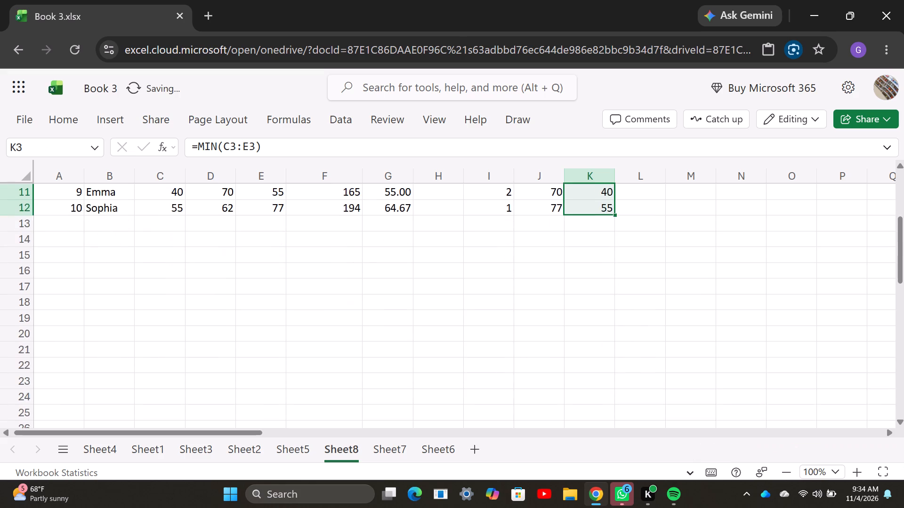
pyautogui.scroll(2, 560, 344)
pyautogui.scroll(3, 196, 313)
pyautogui.scroll(-2, 197, 331)
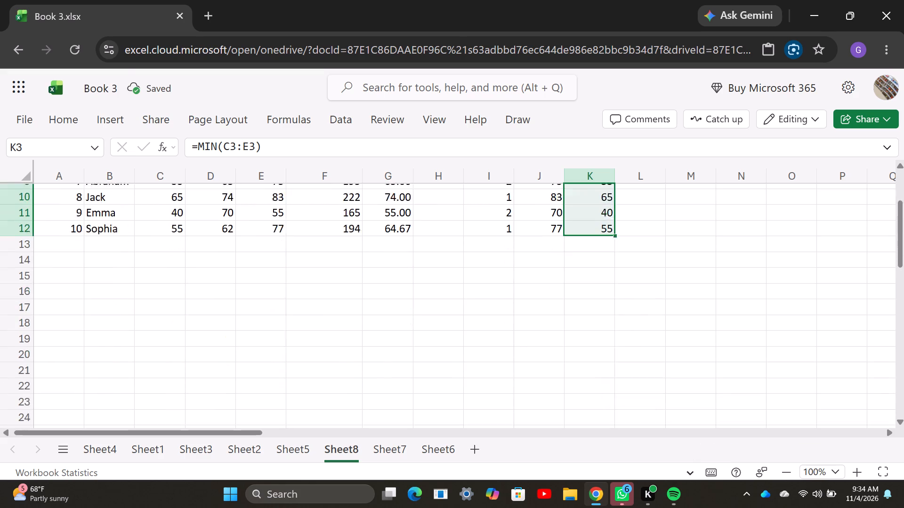
pyautogui.scroll(1, 194, 341)
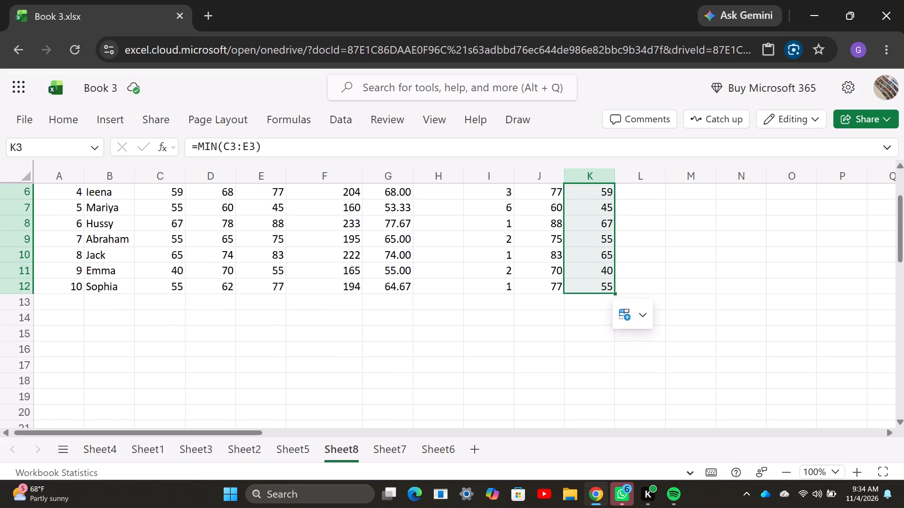
pyautogui.click(91, 314)
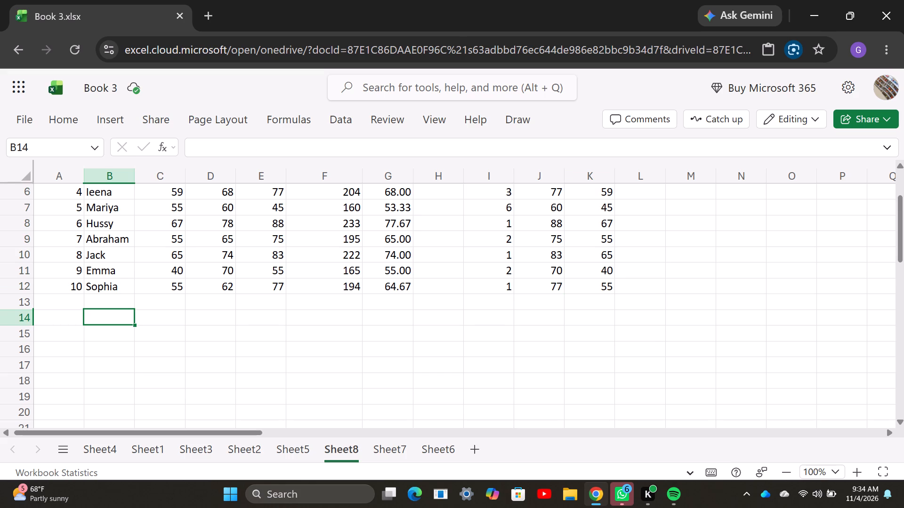
pyautogui.hotkey('shift', 'm')
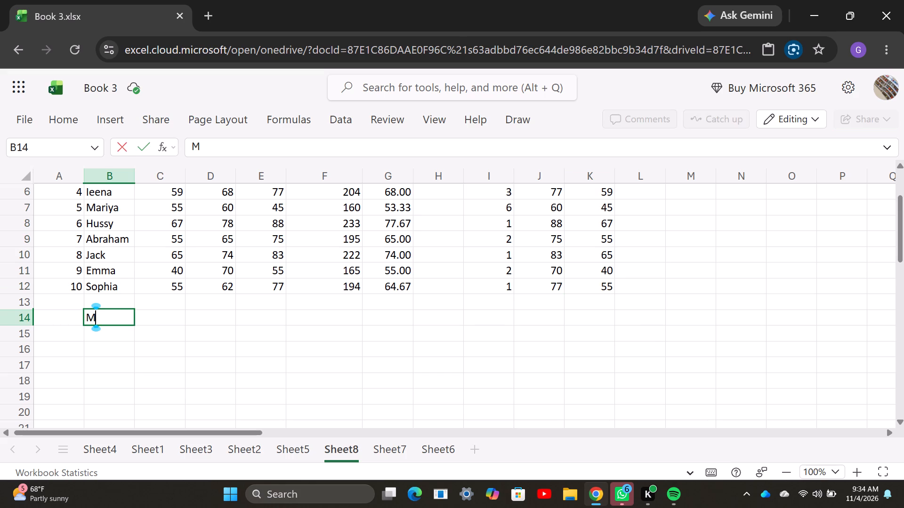
pyautogui.write('ax')
pyautogui.press('Return')
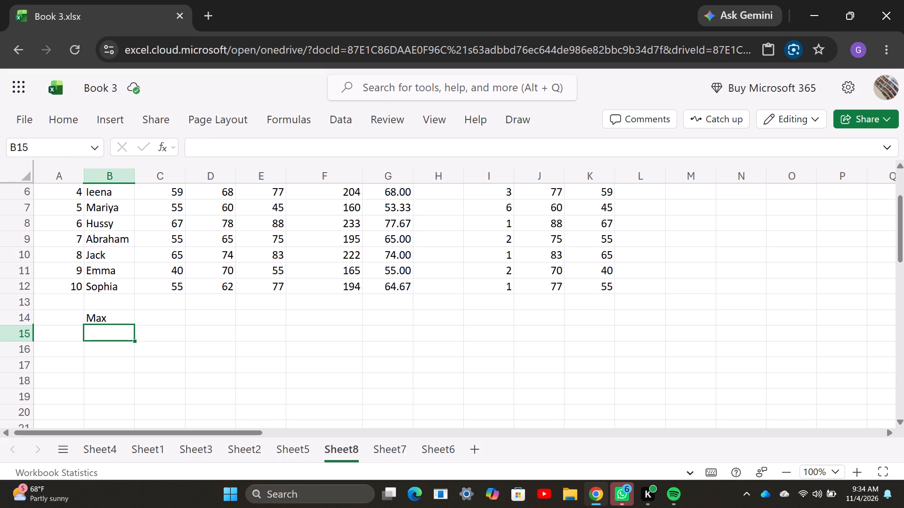
pyautogui.hotkey('shift', 'm')
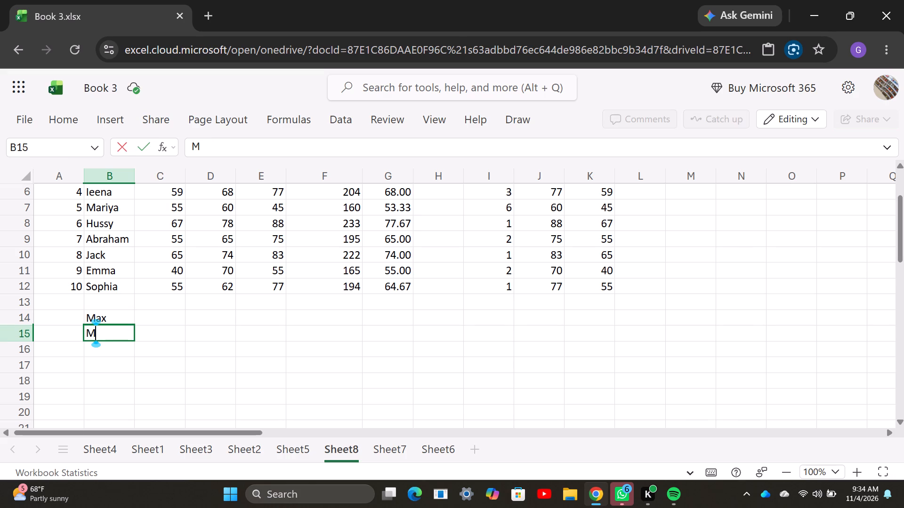
pyautogui.press('i')
pyautogui.press('n')
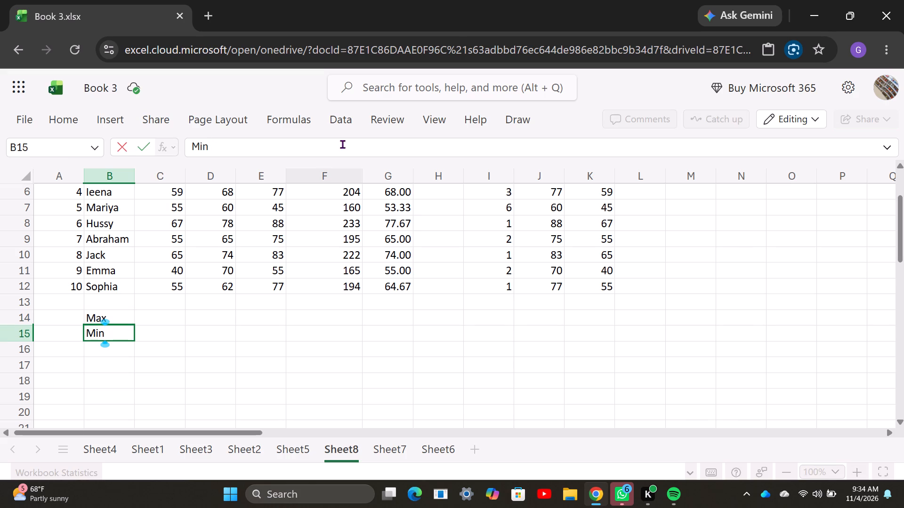
# Insert the MAX function over C3:C12 in C14, beside the Max row label.
pyautogui.scroll(5, 244, 292)
pyautogui.scroll(-1, 256, 265)
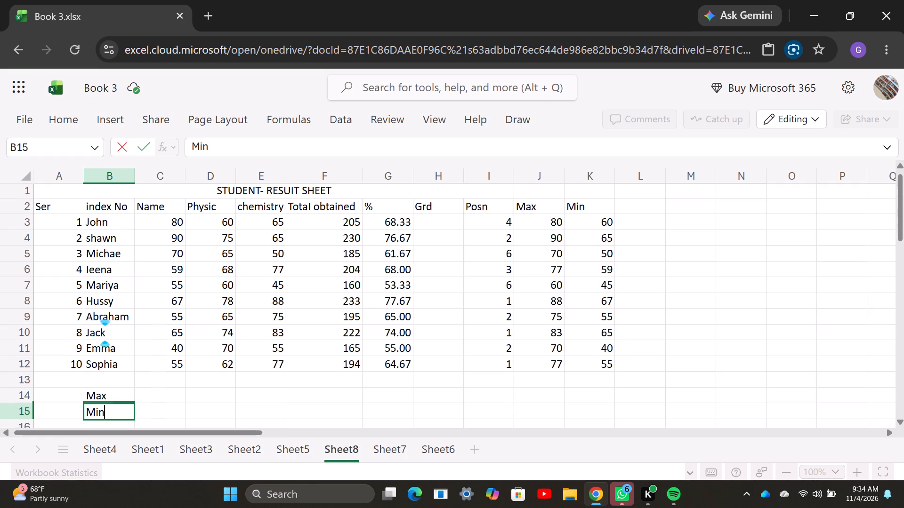
pyautogui.scroll(-1, 256, 265)
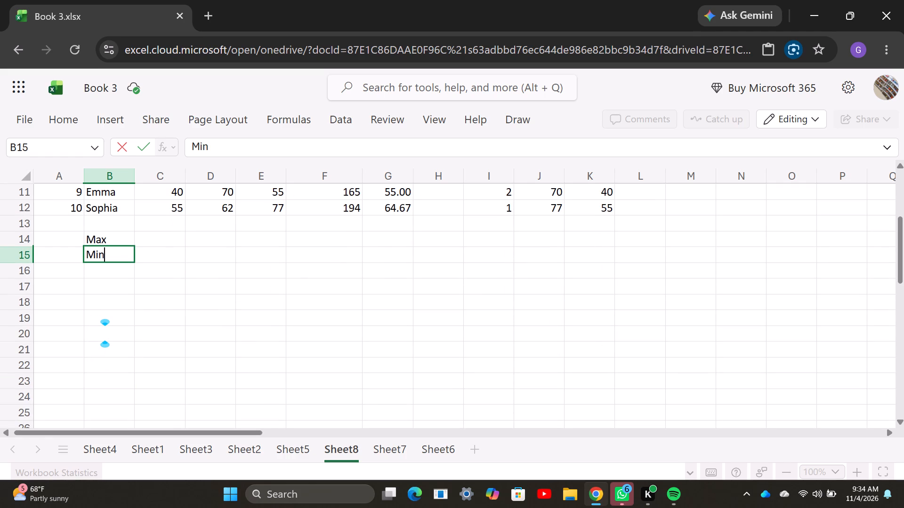
pyautogui.scroll(5, 203, 242)
pyautogui.scroll(-2, 199, 244)
pyautogui.click(154, 232)
pyautogui.scroll(1, 157, 198)
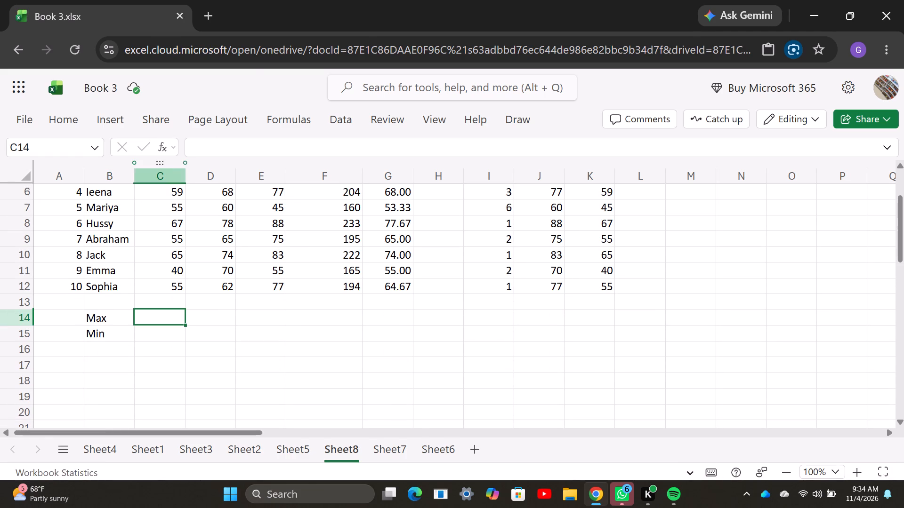
pyautogui.click(162, 152)
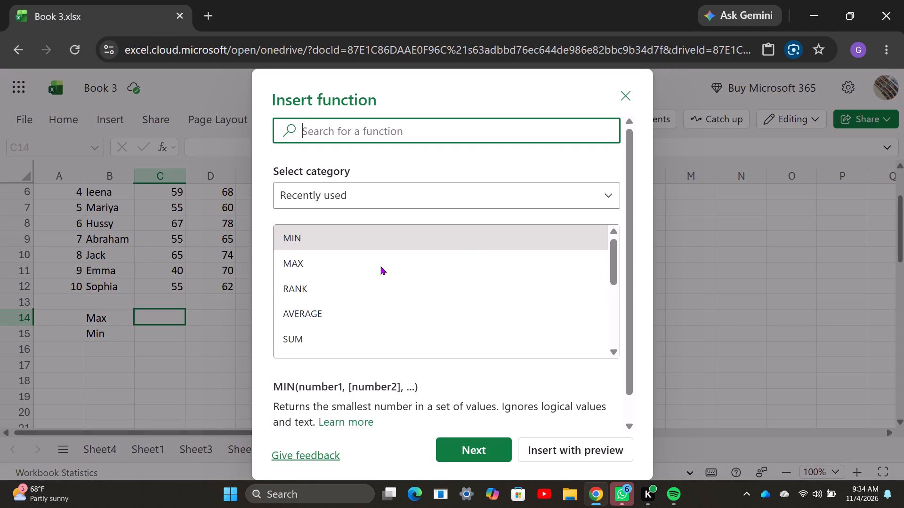
pyautogui.click(399, 271)
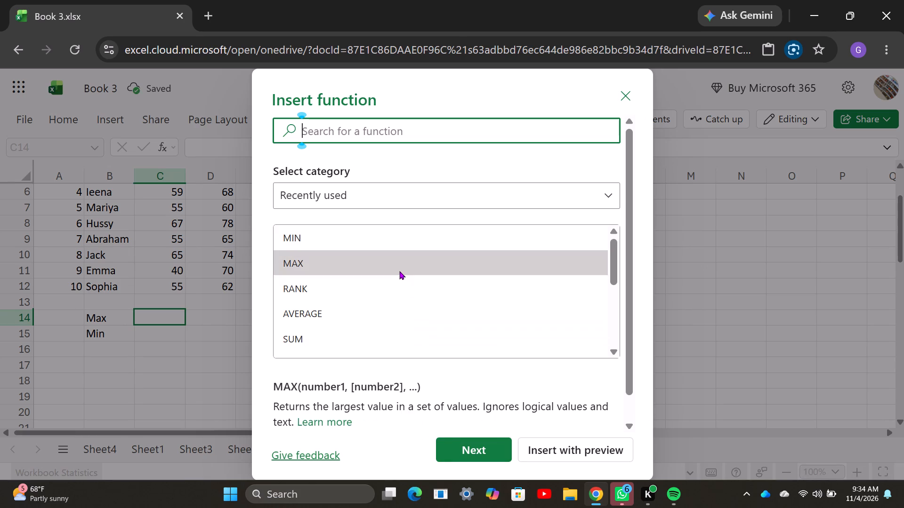
pyautogui.click(484, 453)
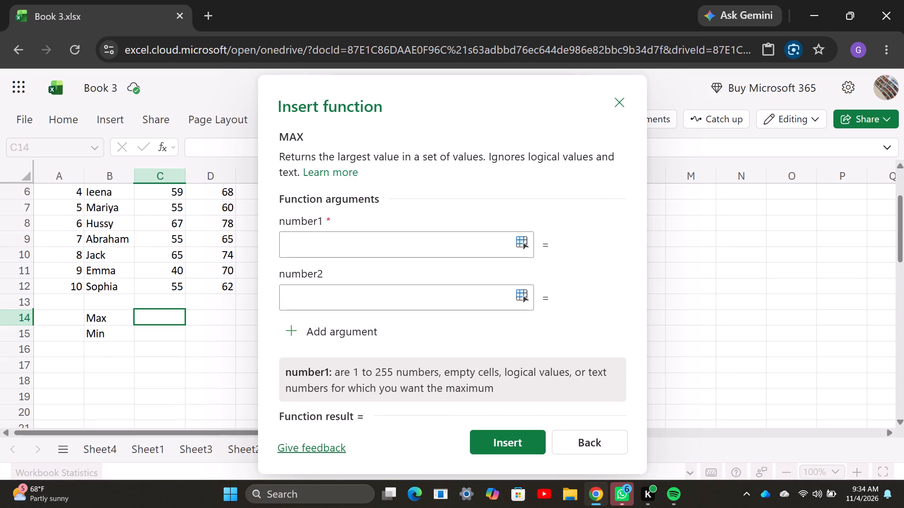
pyautogui.scroll(2, 121, 271)
pyautogui.moveTo(160, 229); pyautogui.dragTo(186, 372)
pyautogui.click(186, 372)
pyautogui.moveTo(164, 223); pyautogui.dragTo(161, 359)
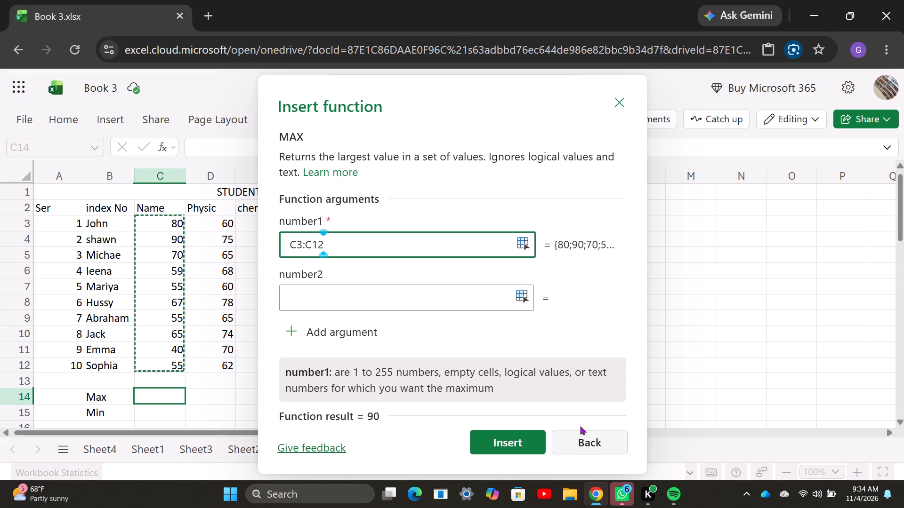
pyautogui.click(510, 442)
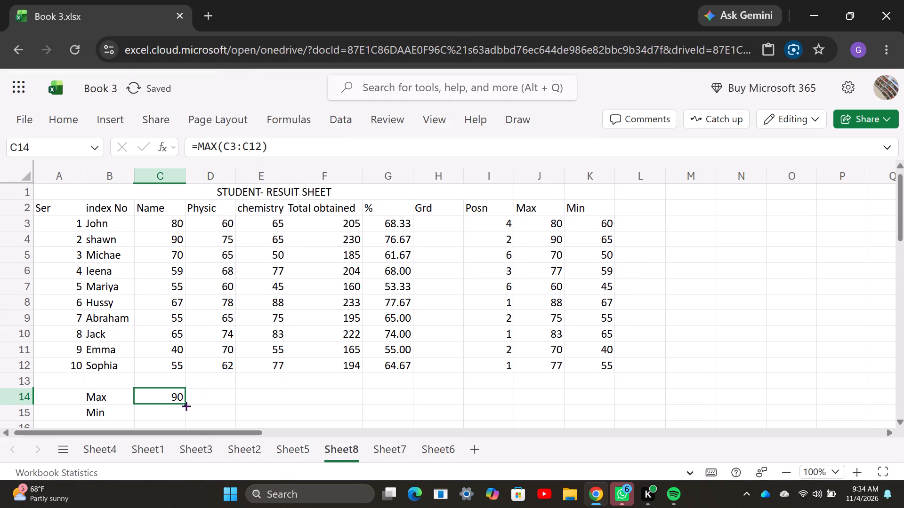
# Fill the MAX formula from C14 across row 14 under the remaining score columns.
pyautogui.click(185, 405)
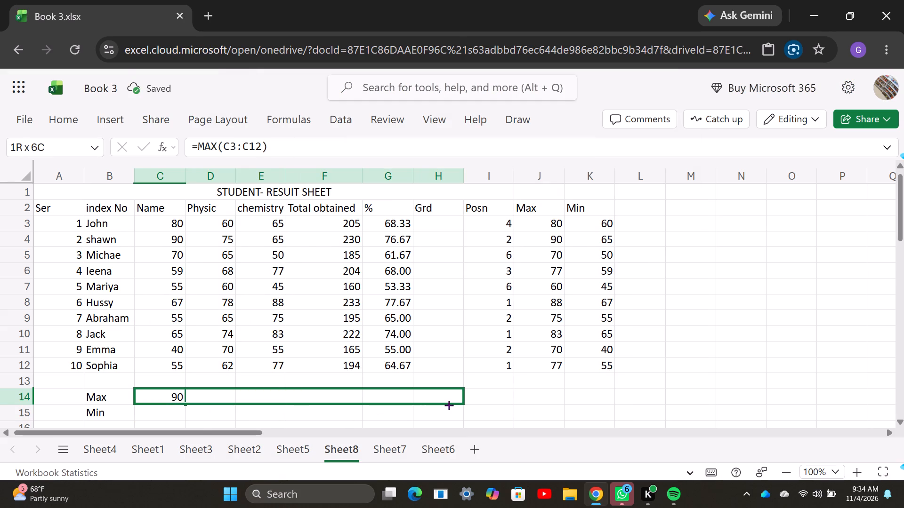
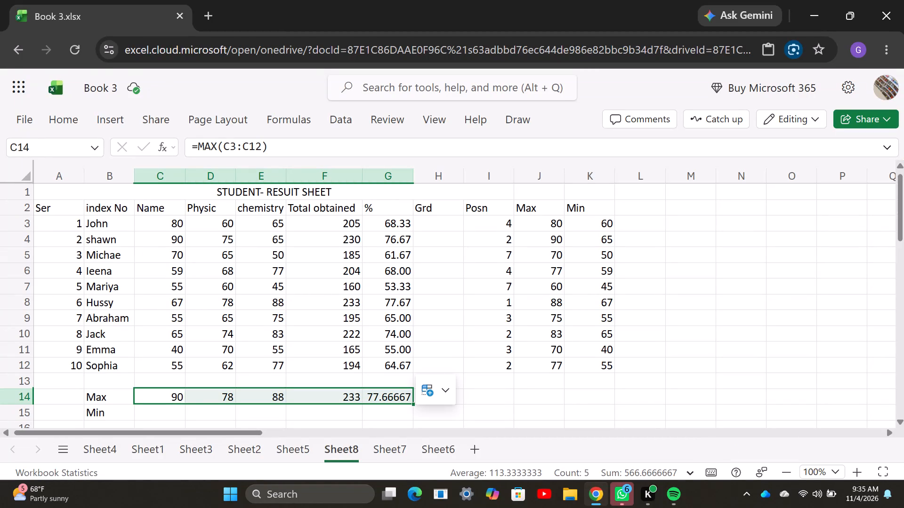
# Insert the MIN function over C3:C12 in C15 and fill it across the Min row to G15.
pyautogui.click(168, 410)
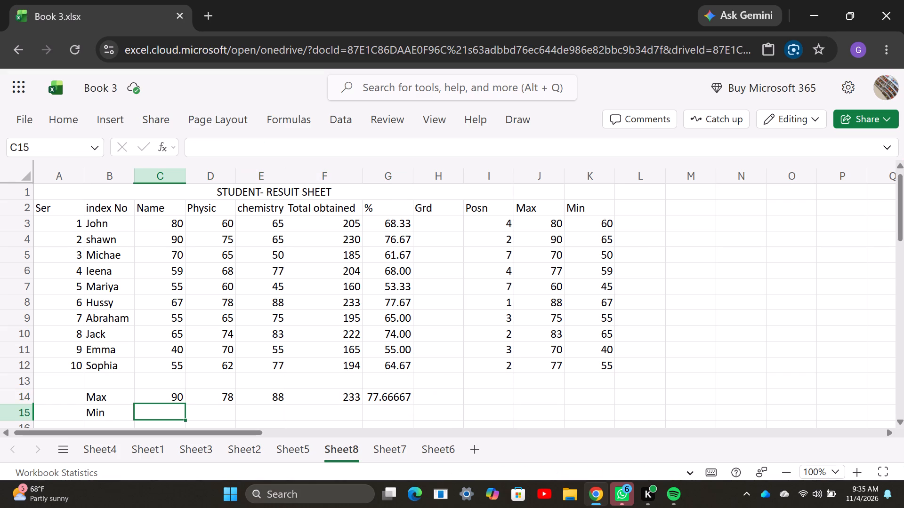
pyautogui.click(164, 150)
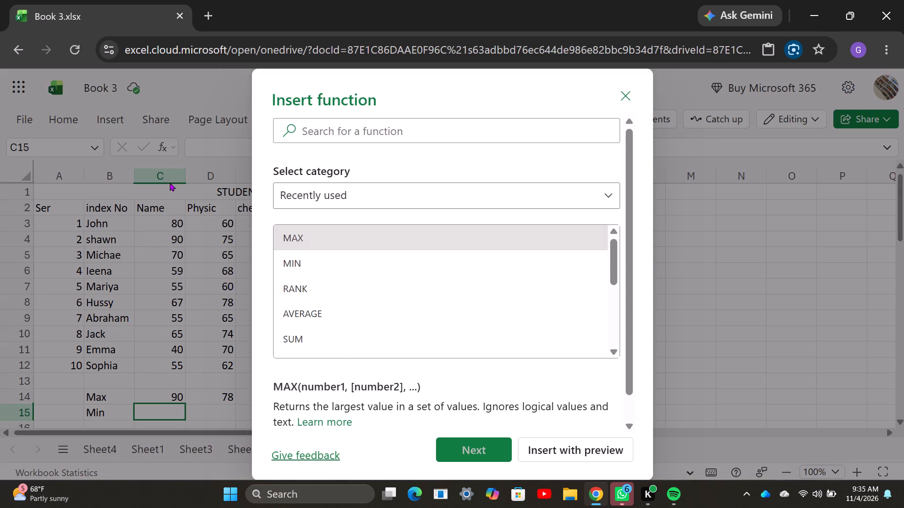
pyautogui.click(300, 274)
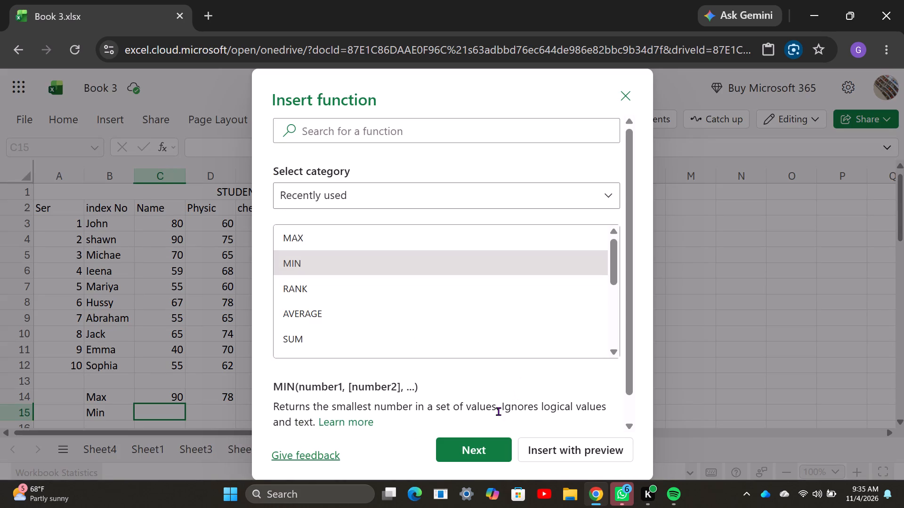
pyautogui.click(467, 460)
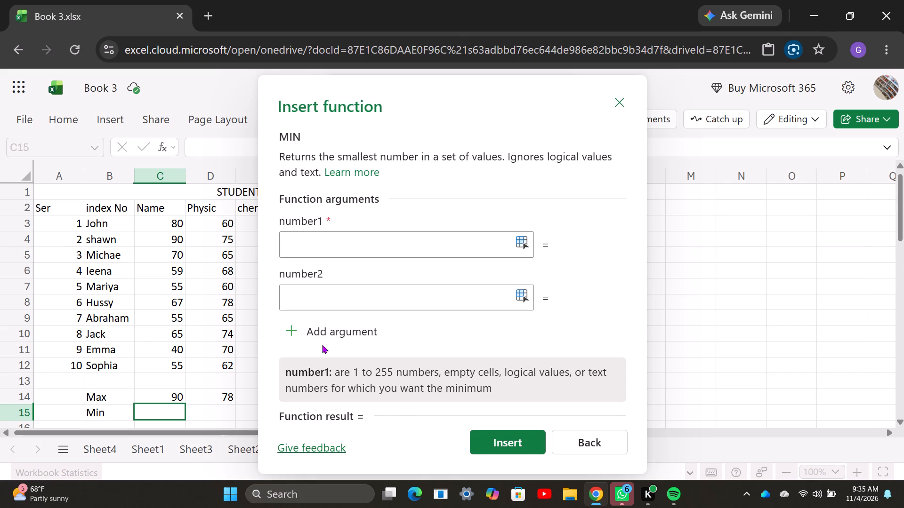
pyautogui.click(367, 237)
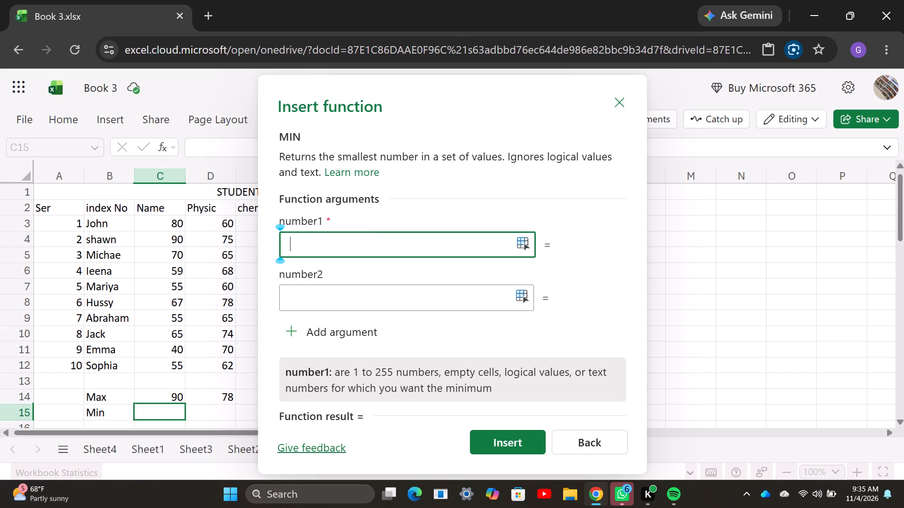
pyautogui.moveTo(168, 227); pyautogui.dragTo(181, 354)
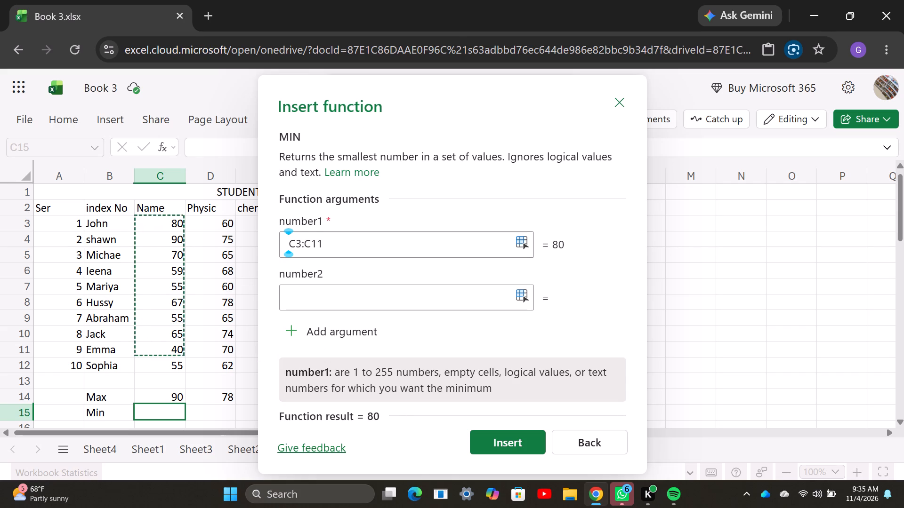
pyautogui.moveTo(181, 354); pyautogui.dragTo(182, 363)
pyautogui.click(489, 440)
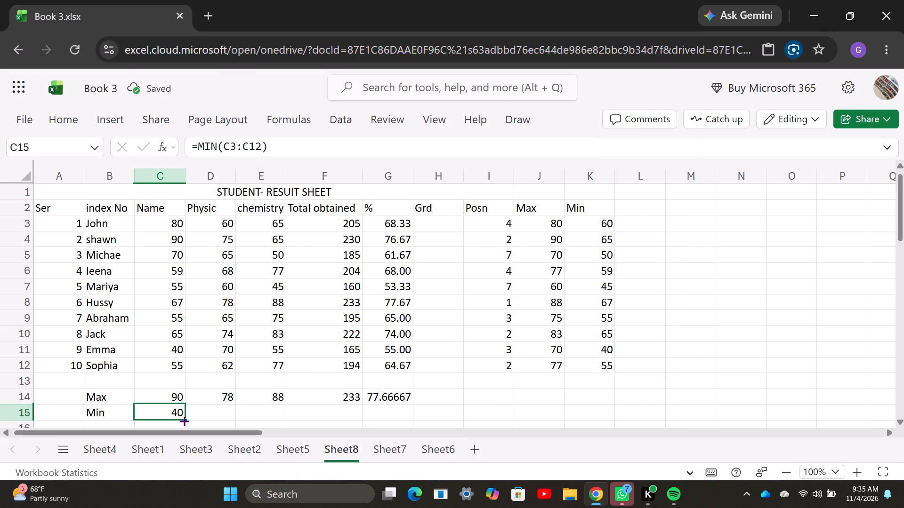
pyautogui.moveTo(184, 421); pyautogui.dragTo(384, 418)
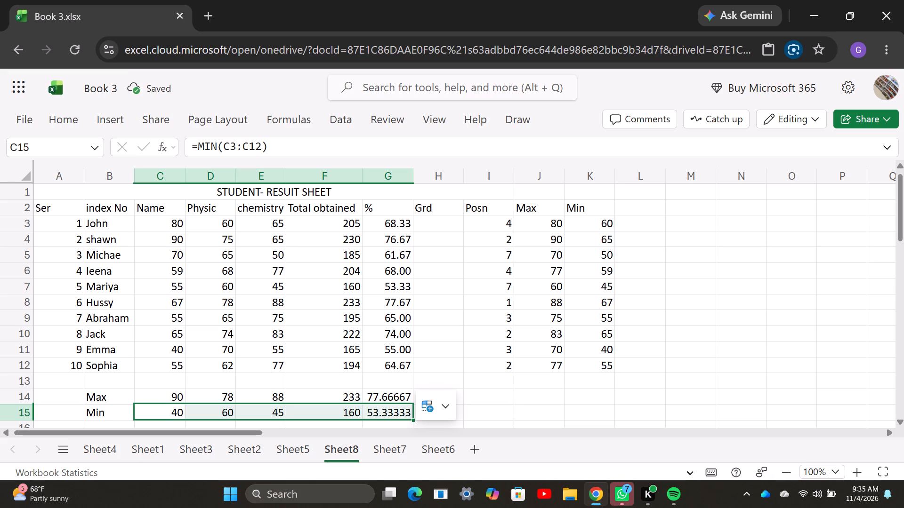
pyautogui.click(388, 400)
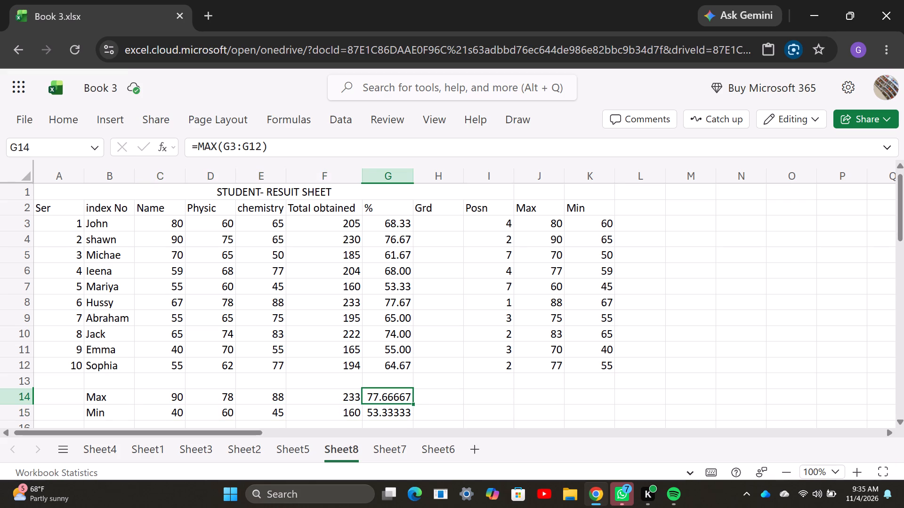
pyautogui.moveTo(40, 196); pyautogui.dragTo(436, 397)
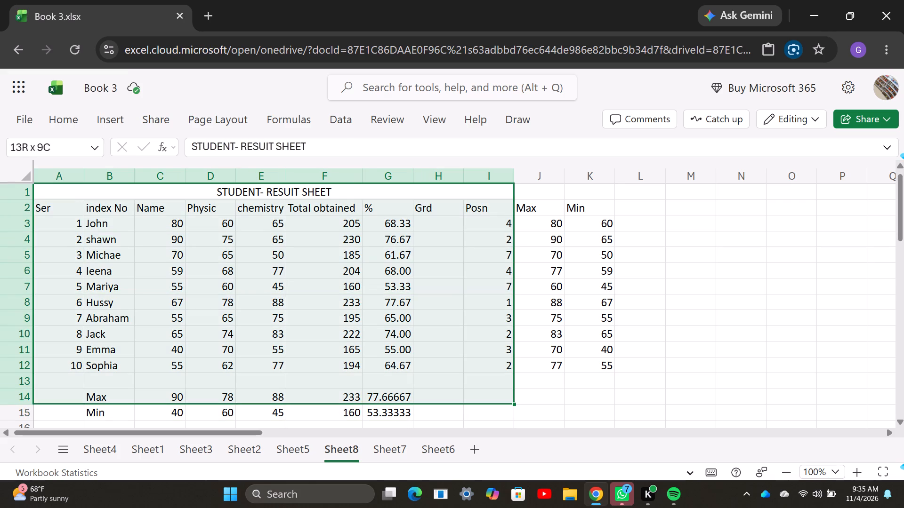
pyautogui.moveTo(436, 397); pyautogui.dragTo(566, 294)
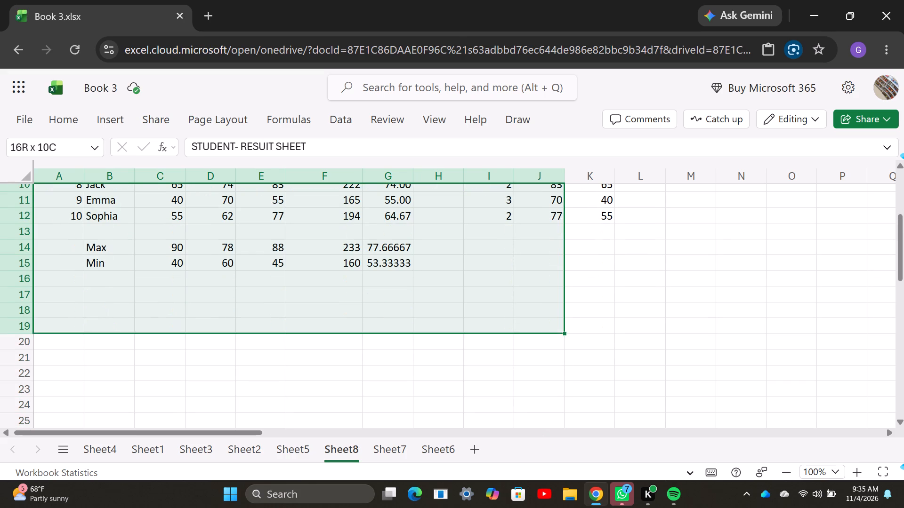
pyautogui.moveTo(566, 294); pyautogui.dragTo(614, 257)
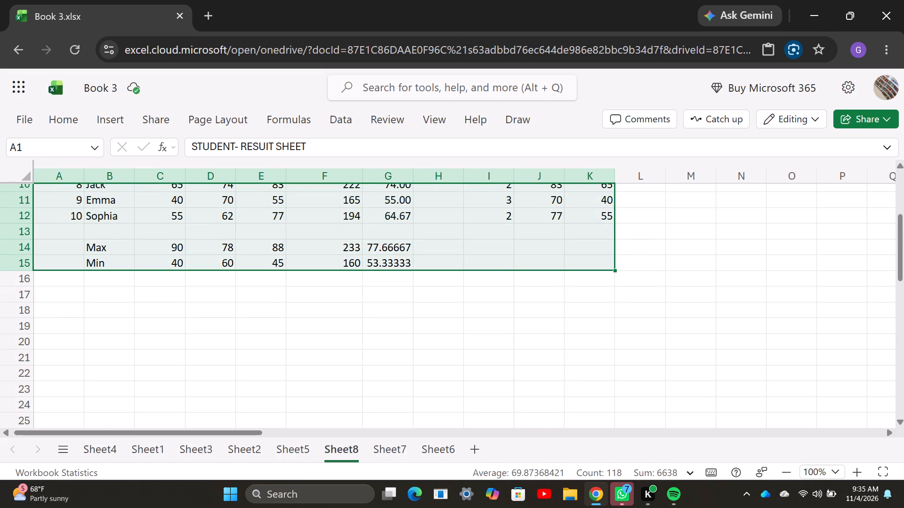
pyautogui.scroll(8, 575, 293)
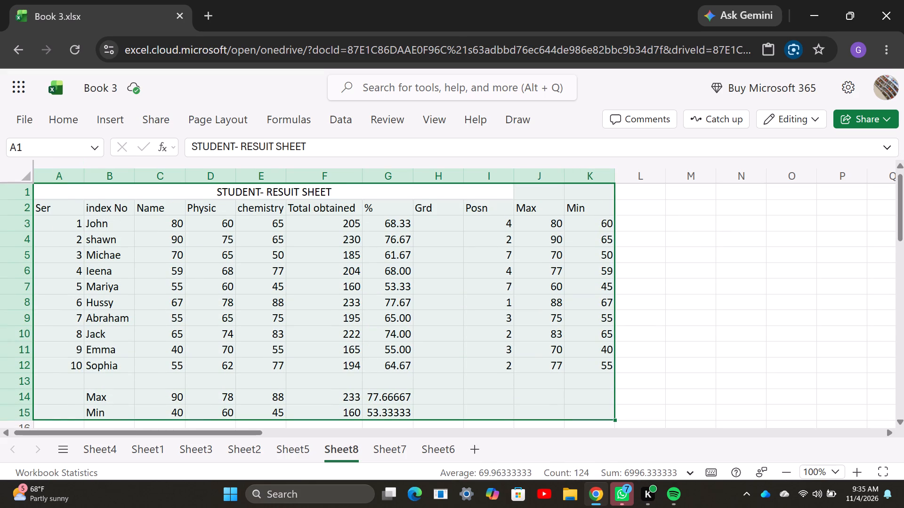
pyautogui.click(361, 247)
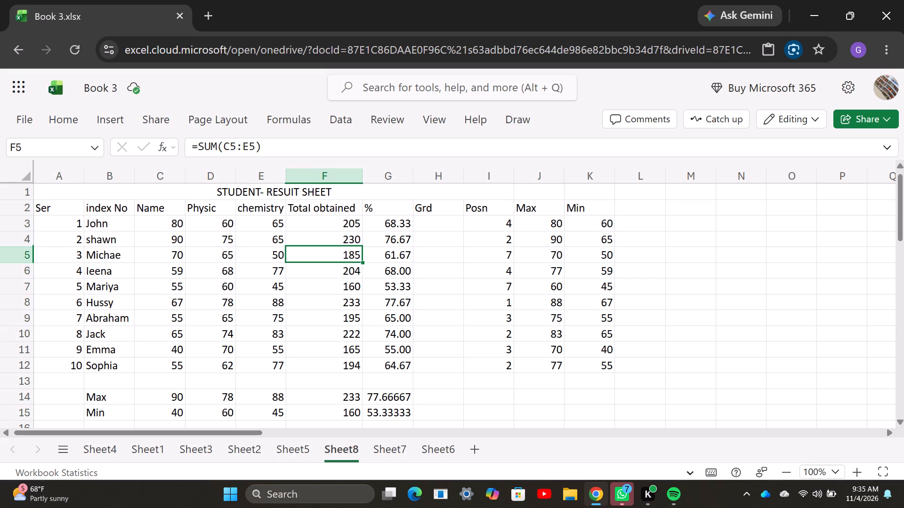
# Apply borders around every cell of the student result sheet, A1:K15.
pyautogui.moveTo(54, 184); pyautogui.dragTo(379, 400)
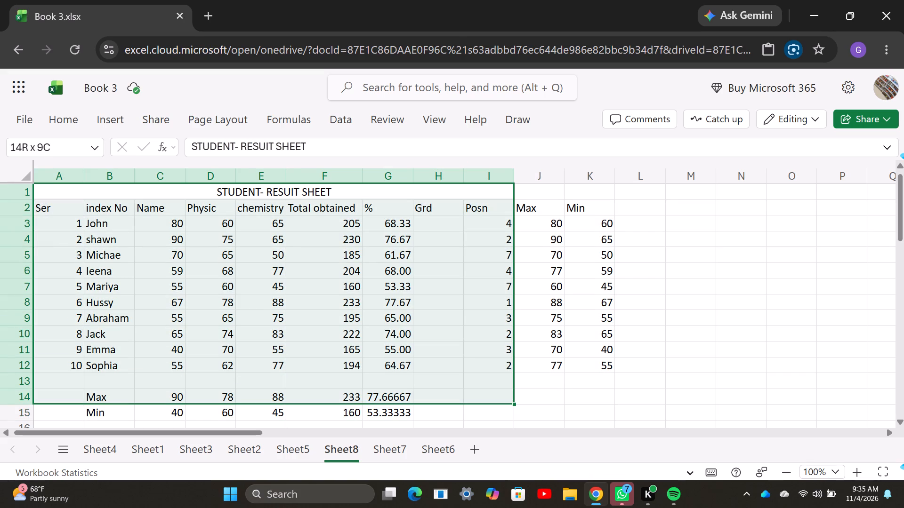
pyautogui.moveTo(379, 400); pyautogui.dragTo(595, 407)
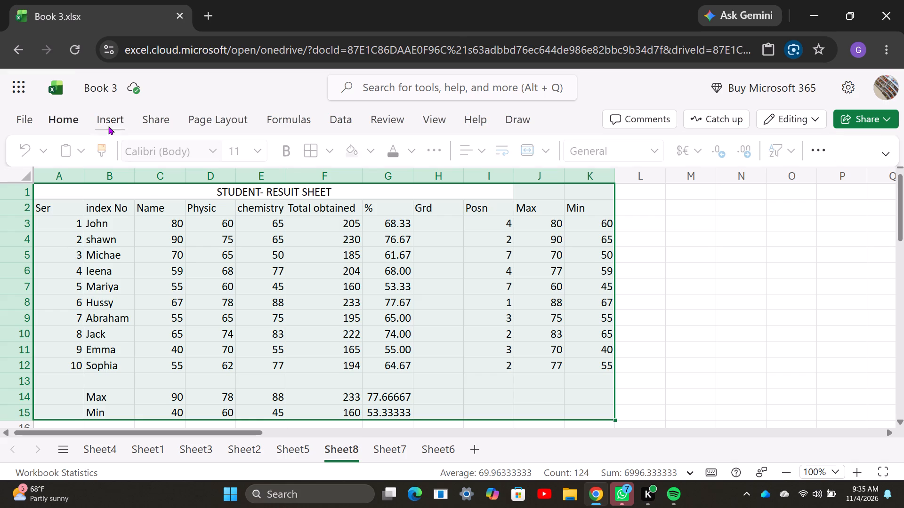
pyautogui.rightClick(209, 242)
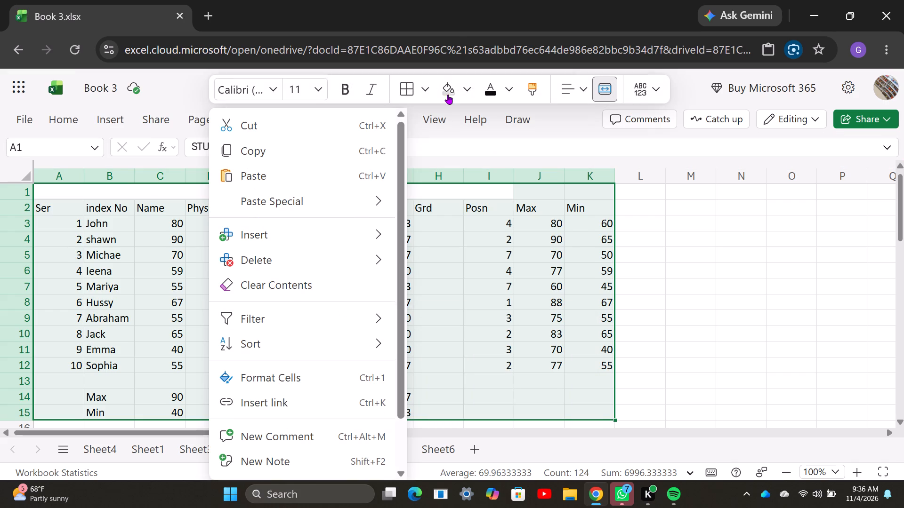
pyautogui.click(415, 85)
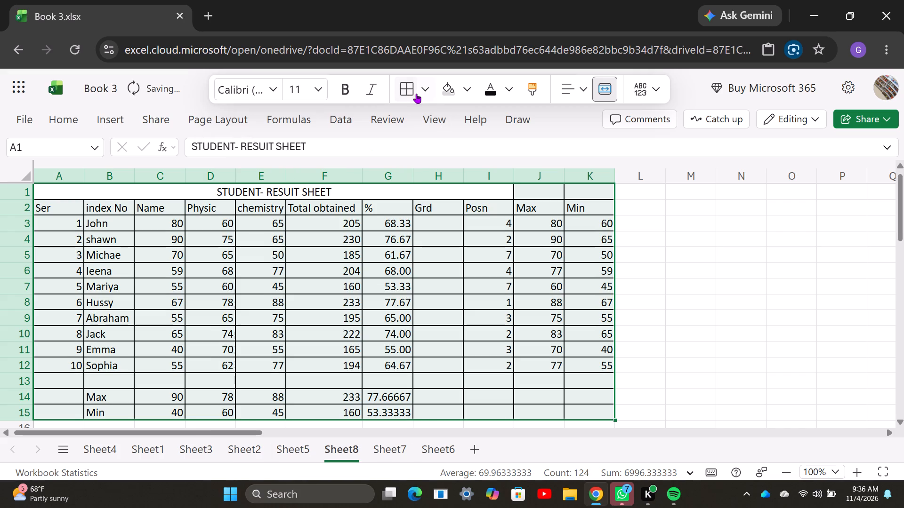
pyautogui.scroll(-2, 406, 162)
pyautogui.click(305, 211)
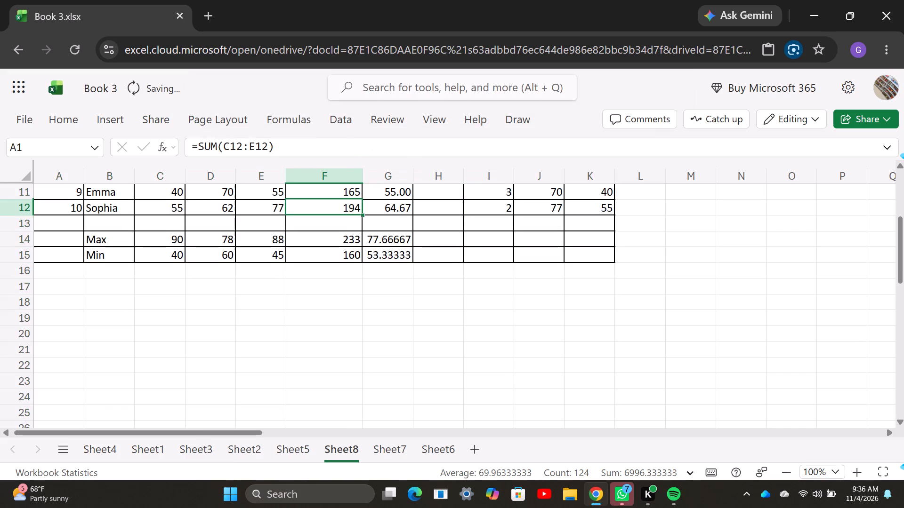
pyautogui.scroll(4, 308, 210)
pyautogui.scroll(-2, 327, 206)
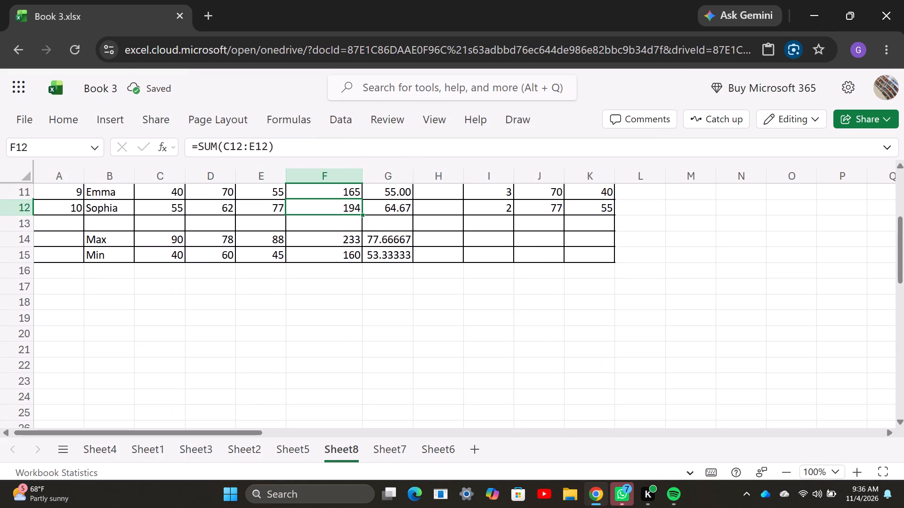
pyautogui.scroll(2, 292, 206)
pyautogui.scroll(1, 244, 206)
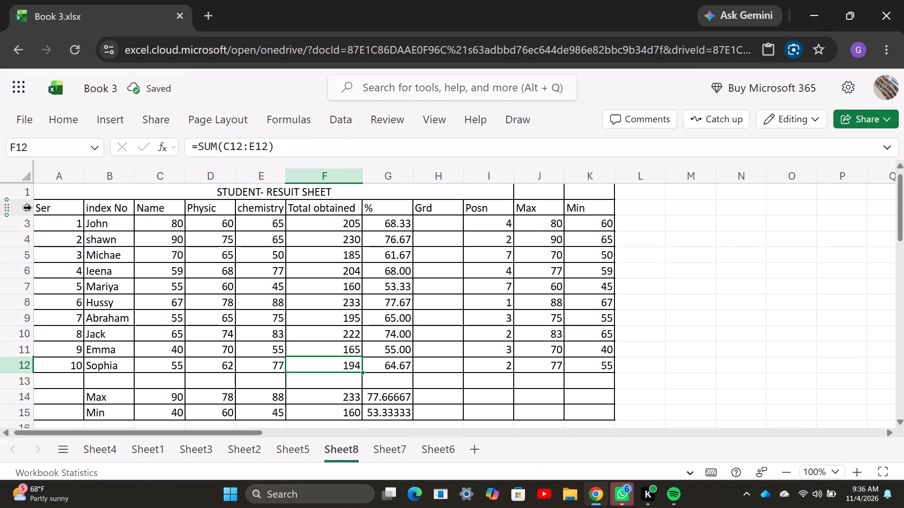
# Create a PivotTable from the result table, using range Sheet8 A2:K15, and place it on a new worksheet.
pyautogui.moveTo(49, 186); pyautogui.dragTo(395, 361)
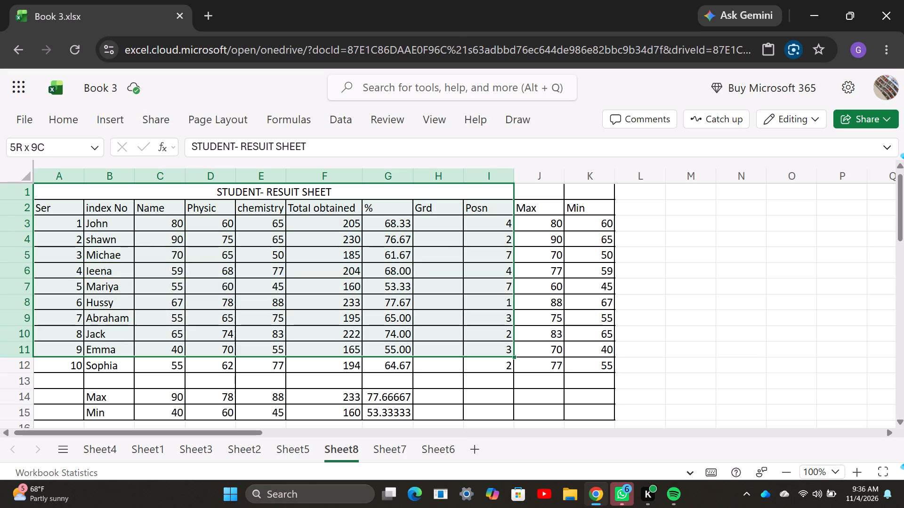
pyautogui.moveTo(395, 361); pyautogui.dragTo(594, 409)
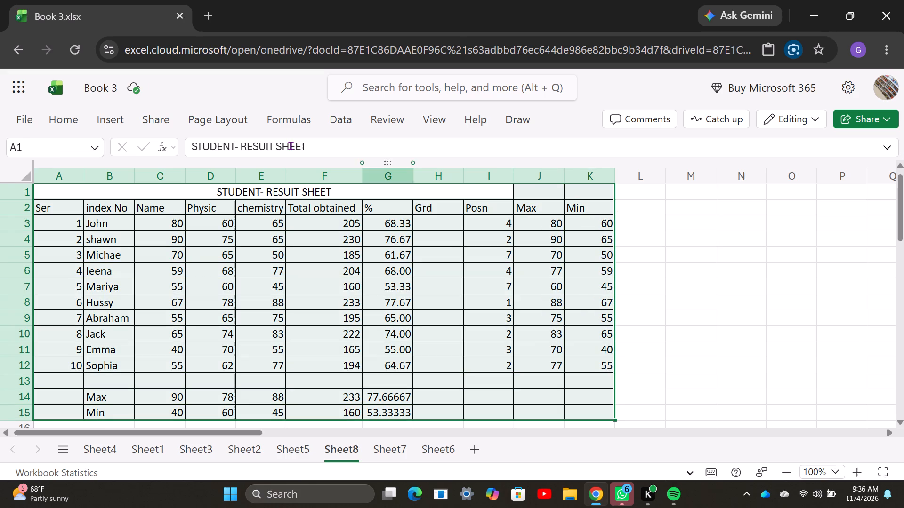
pyautogui.click(120, 117)
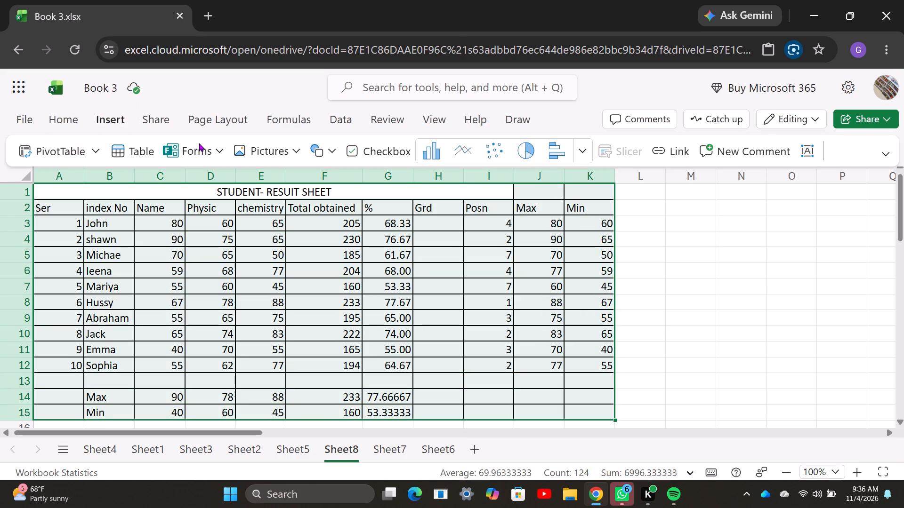
pyautogui.click(56, 155)
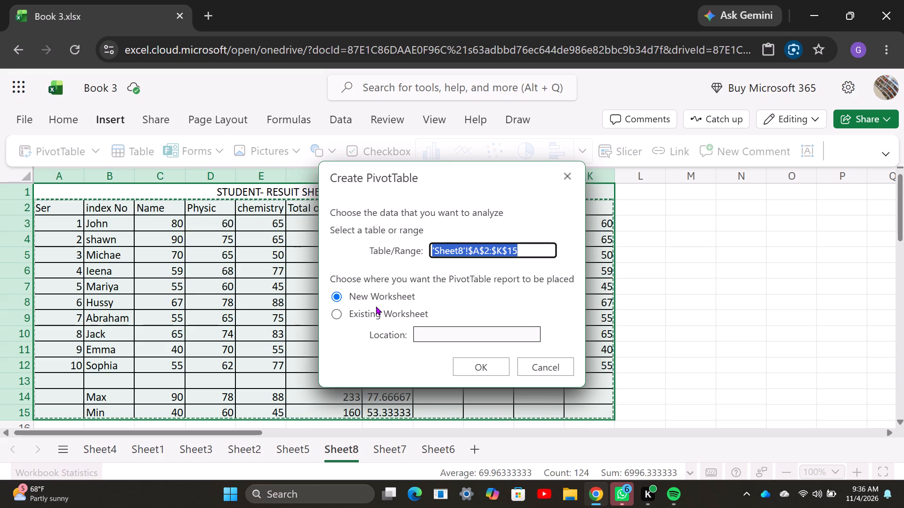
pyautogui.click(339, 318)
pyautogui.click(485, 362)
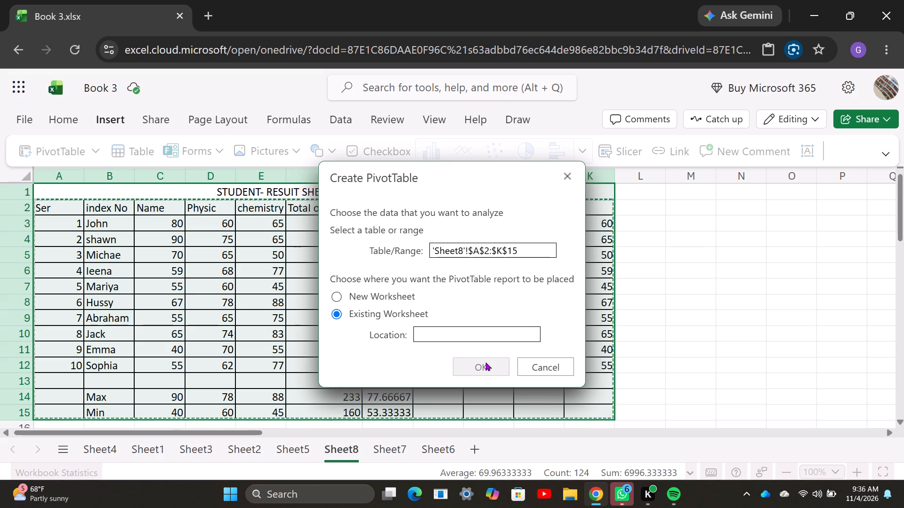
pyautogui.click(341, 300)
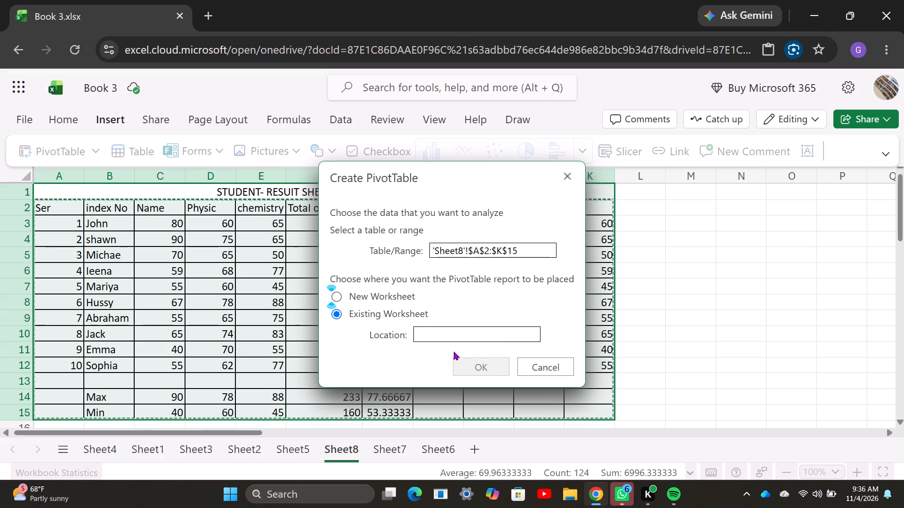
pyautogui.click(330, 295)
pyautogui.click(334, 298)
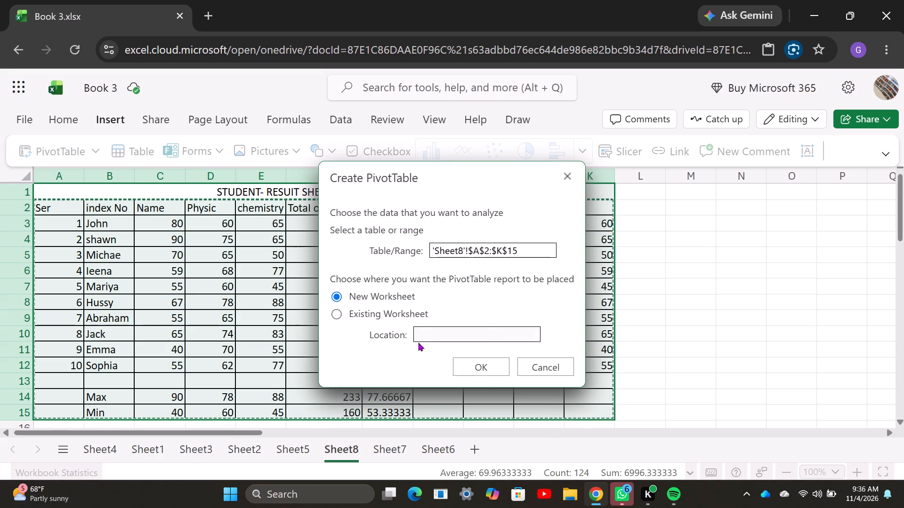
pyautogui.click(492, 365)
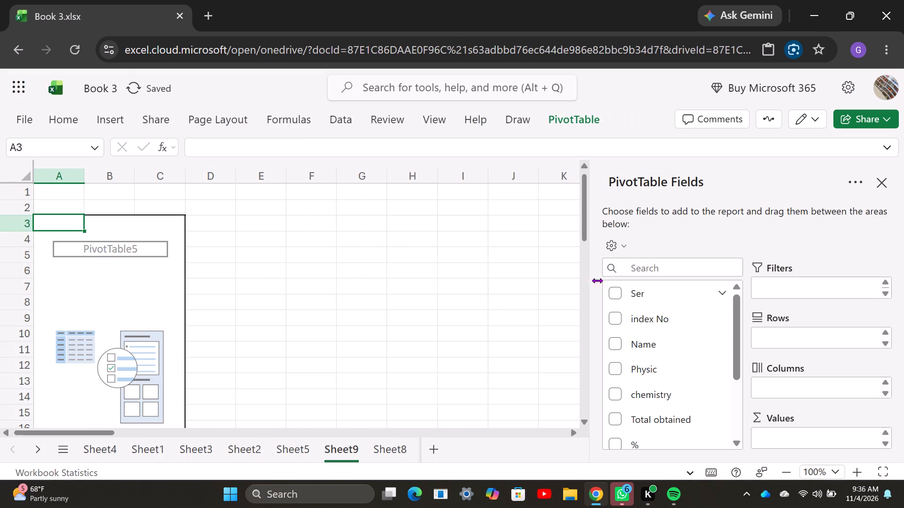
# Add the fields Ser, index No, Name, Physic, chemistry and Total obtained to the PivotTable on Sheet9.
pyautogui.click(616, 294)
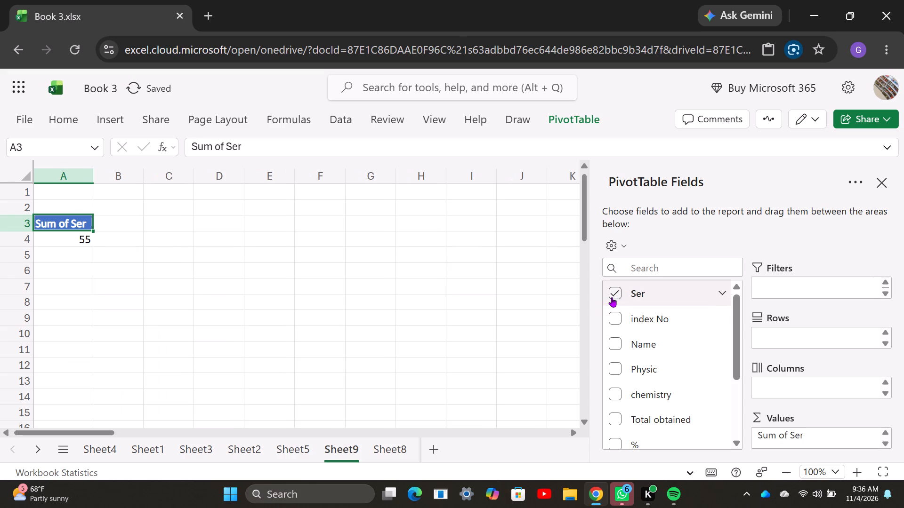
pyautogui.click(615, 317)
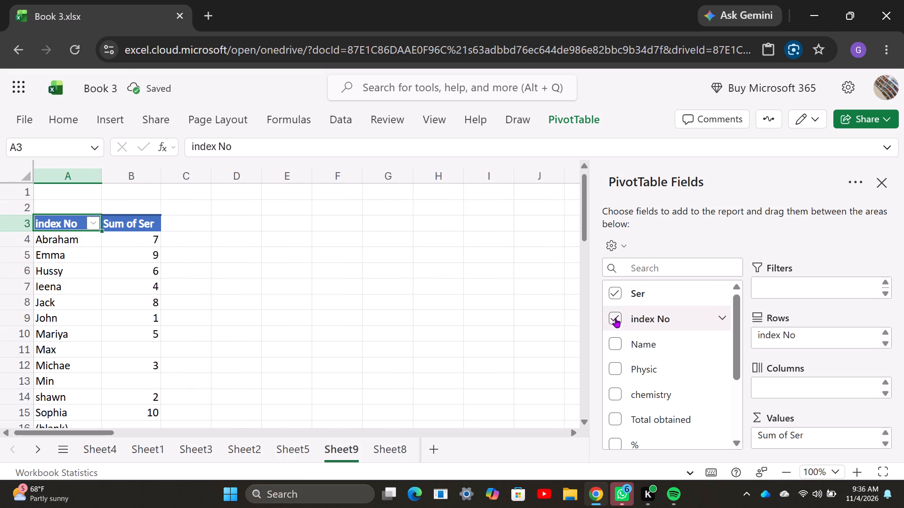
pyautogui.click(613, 340)
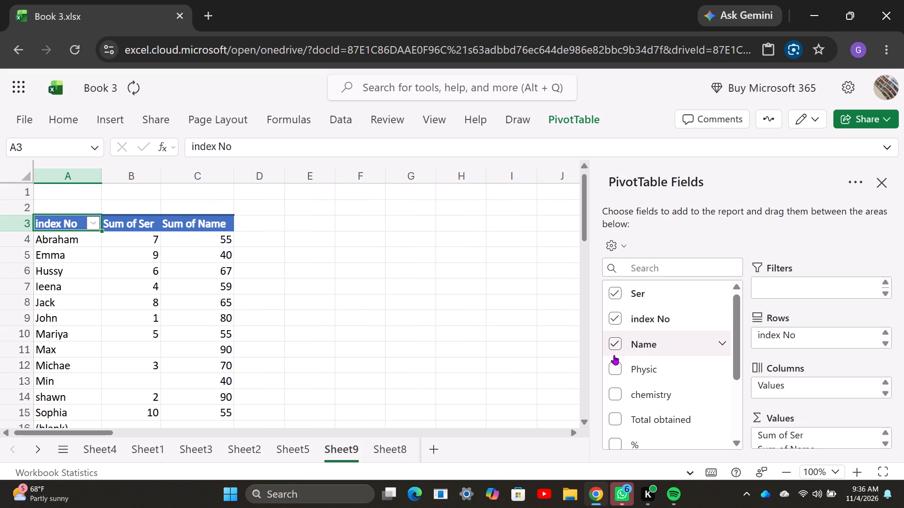
pyautogui.click(615, 368)
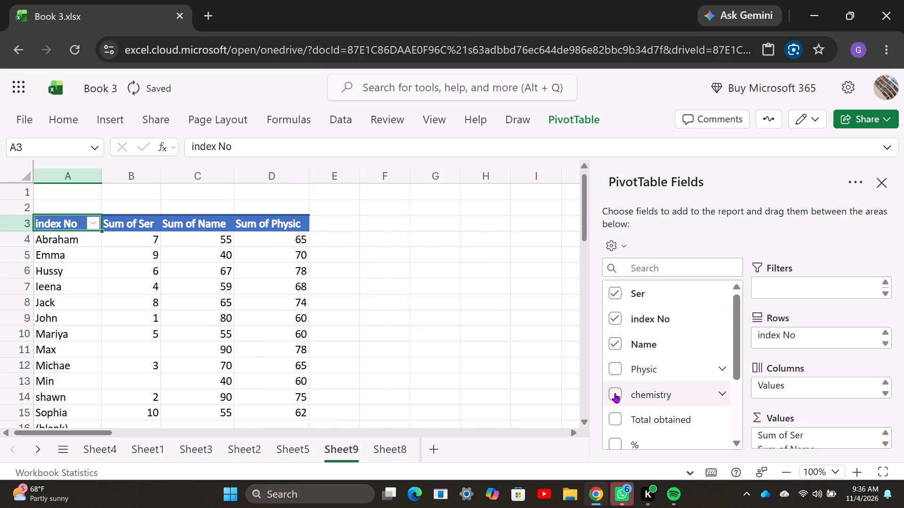
pyautogui.click(615, 393)
pyautogui.scroll(-1, 613, 380)
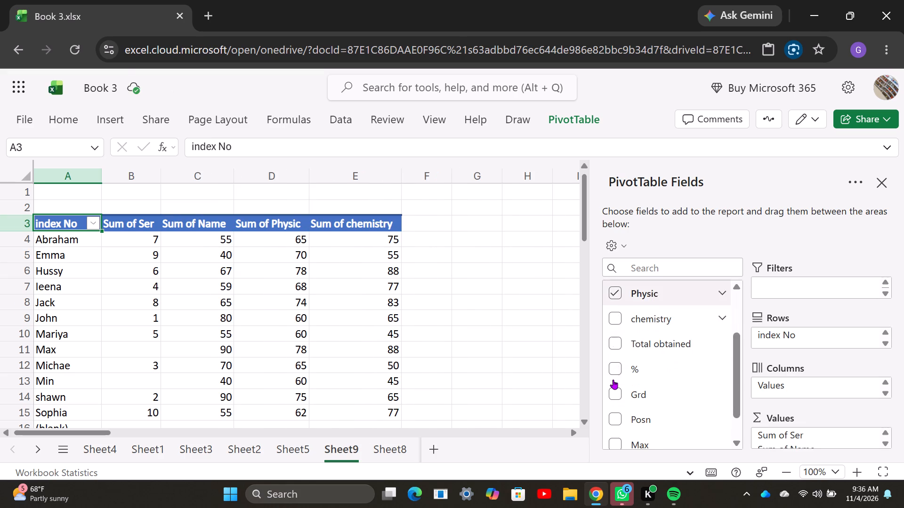
pyautogui.click(617, 341)
pyautogui.click(620, 366)
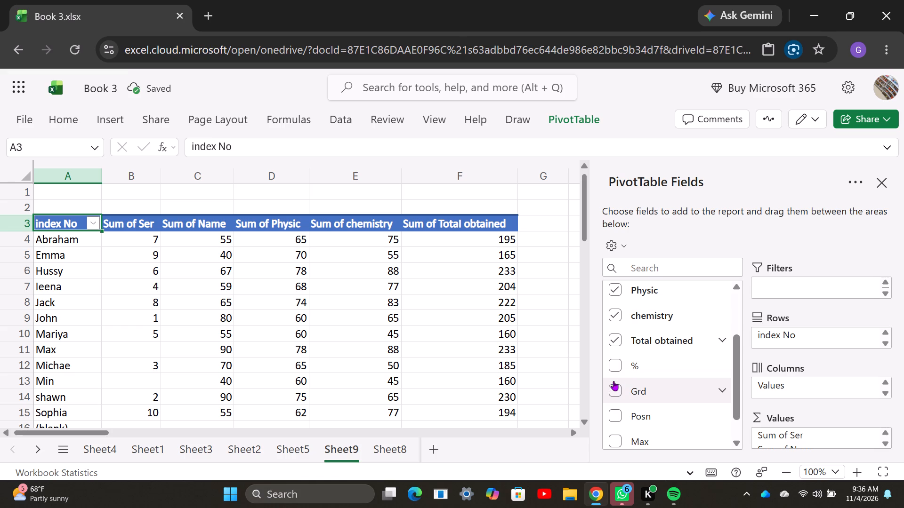
pyautogui.scroll(-3, 630, 375)
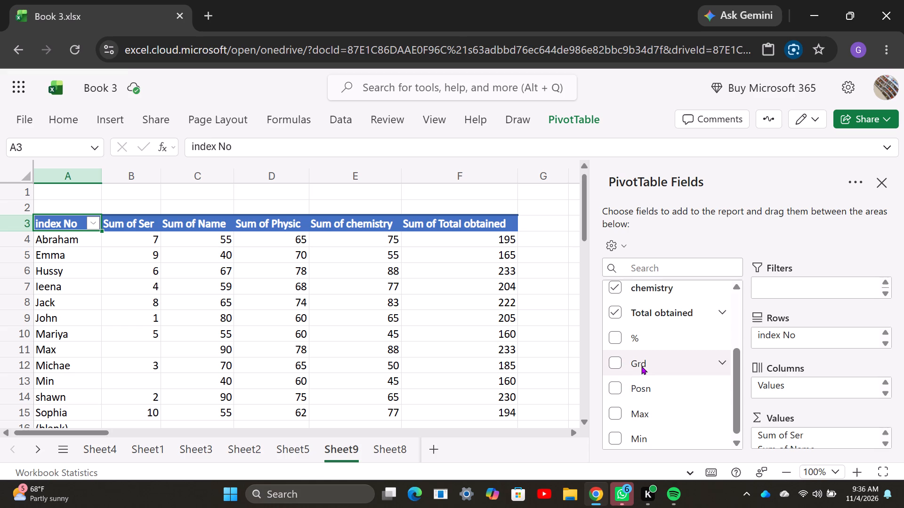
pyautogui.scroll(-1, 641, 366)
pyautogui.scroll(4, 641, 359)
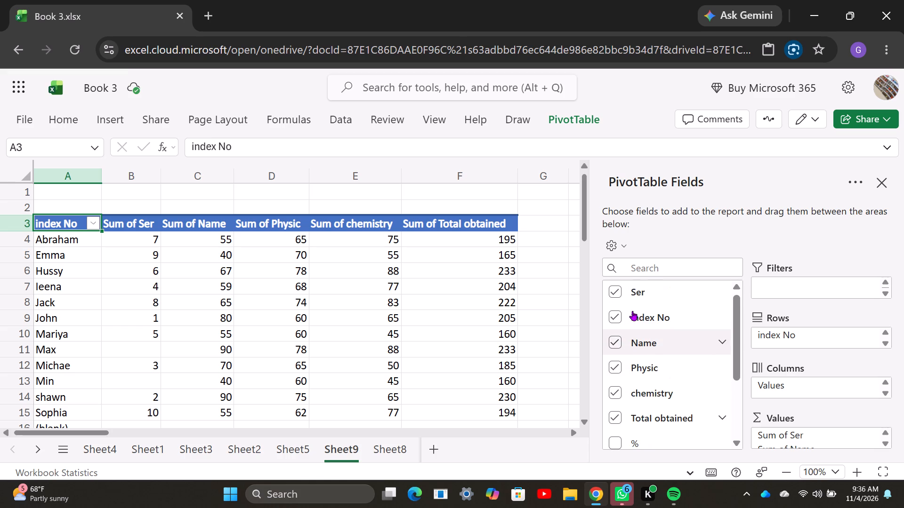
pyautogui.scroll(1, 627, 308)
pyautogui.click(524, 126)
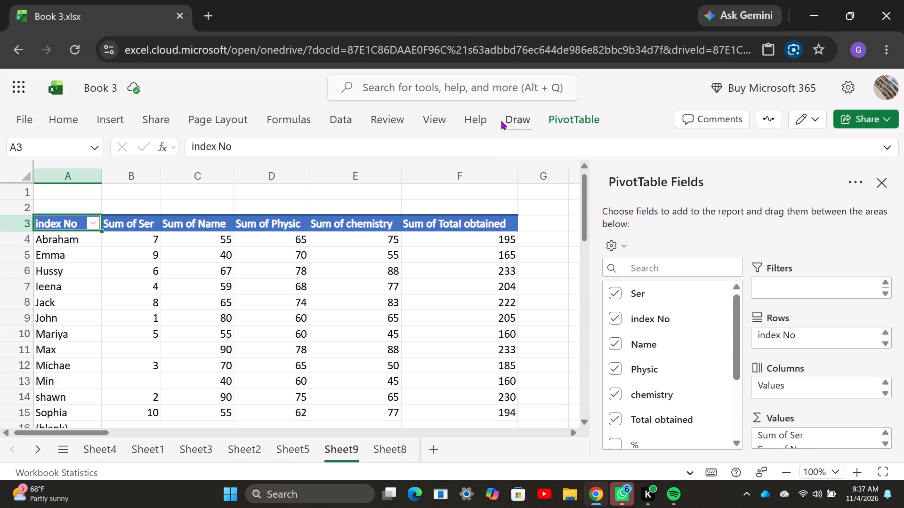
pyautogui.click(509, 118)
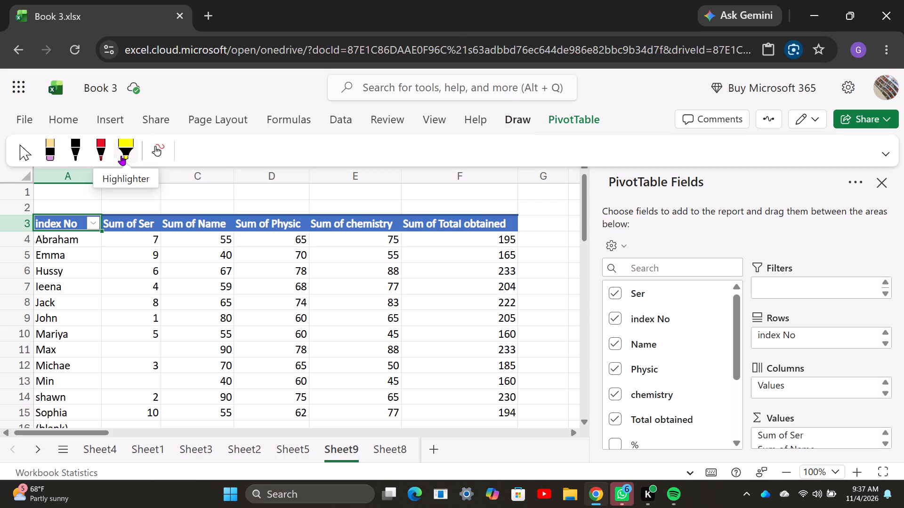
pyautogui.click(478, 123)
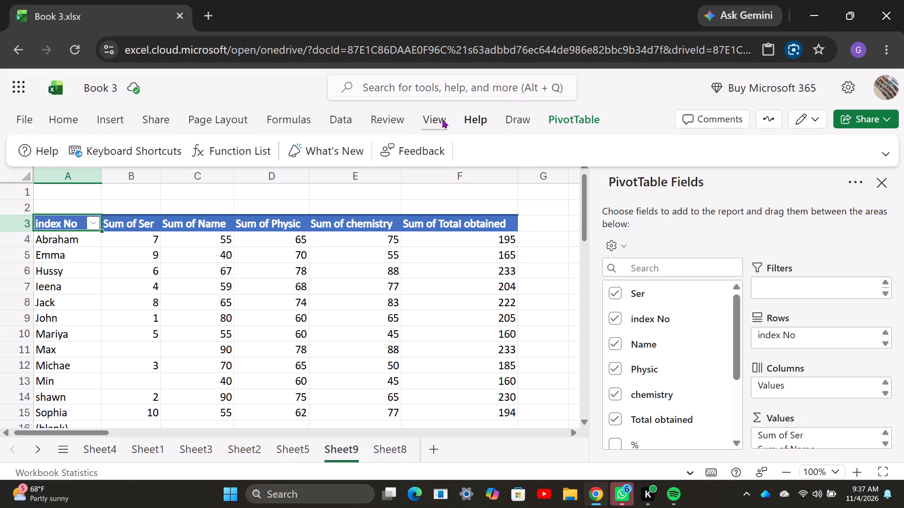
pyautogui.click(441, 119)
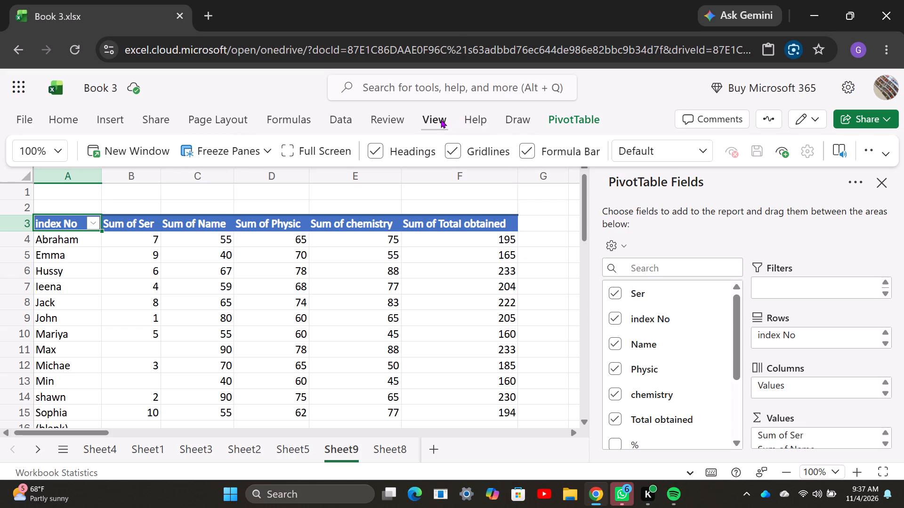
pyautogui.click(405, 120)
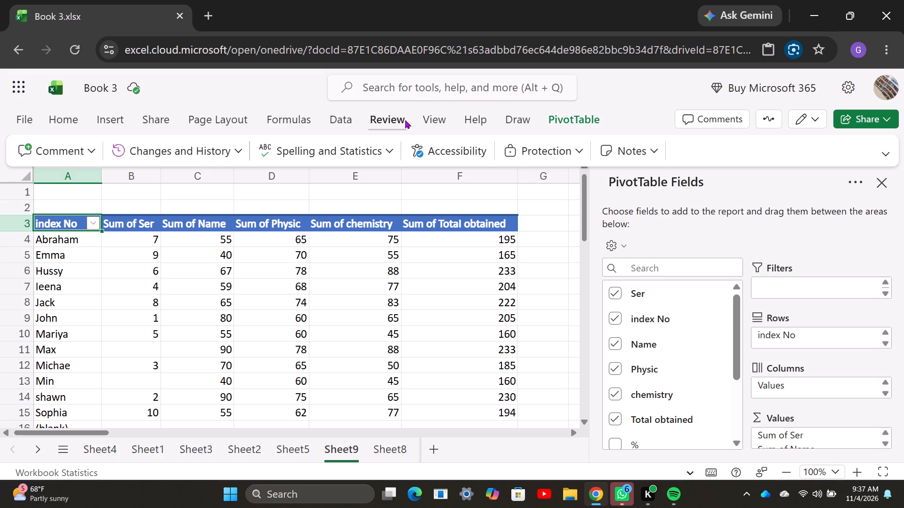
# Sort the PivotTable's index No row labels in ascending order.
pyautogui.click(99, 229)
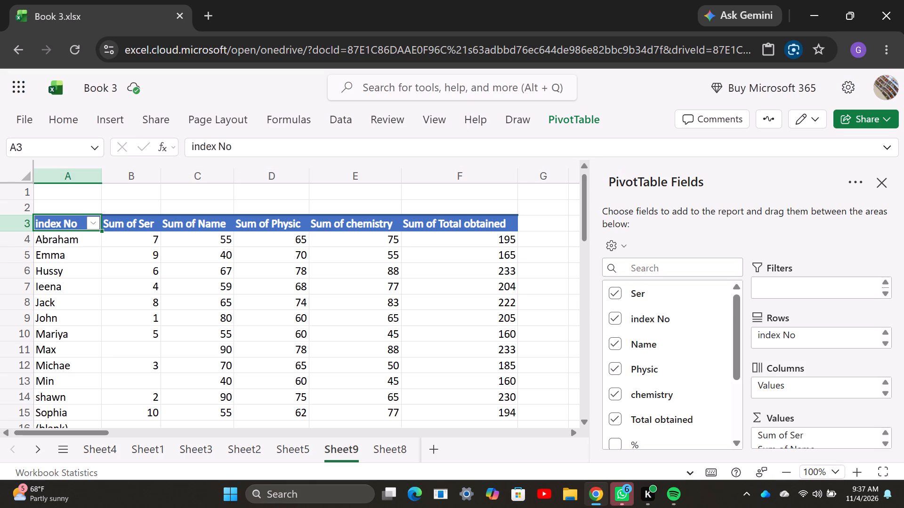
pyautogui.click(96, 228)
pyautogui.click(94, 224)
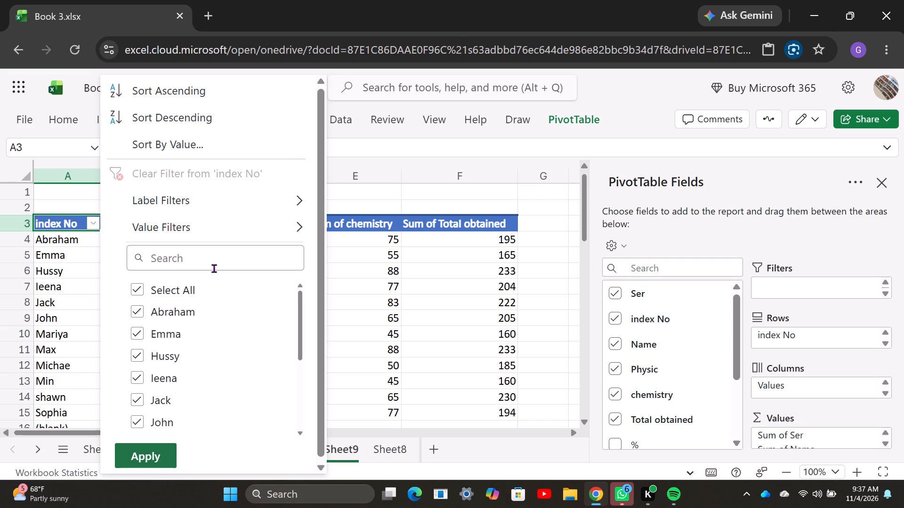
pyautogui.click(272, 229)
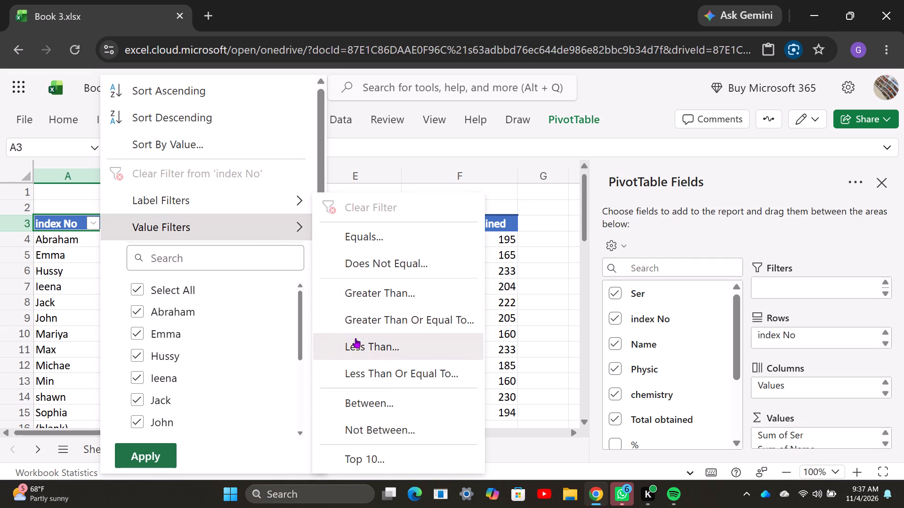
pyautogui.click(217, 91)
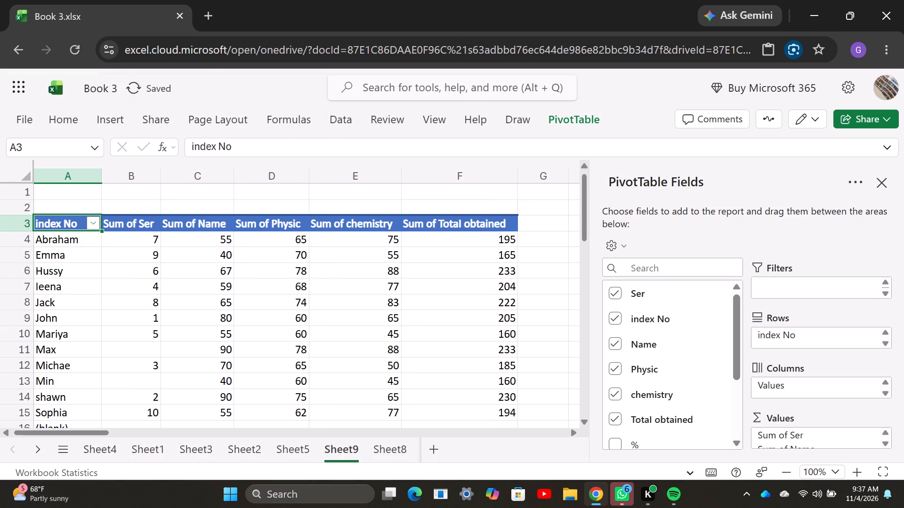
# Review the PivotTable on Sheet9 from its header row down to the Grand Total row.
pyautogui.scroll(-1, 153, 249)
pyautogui.scroll(1, 160, 250)
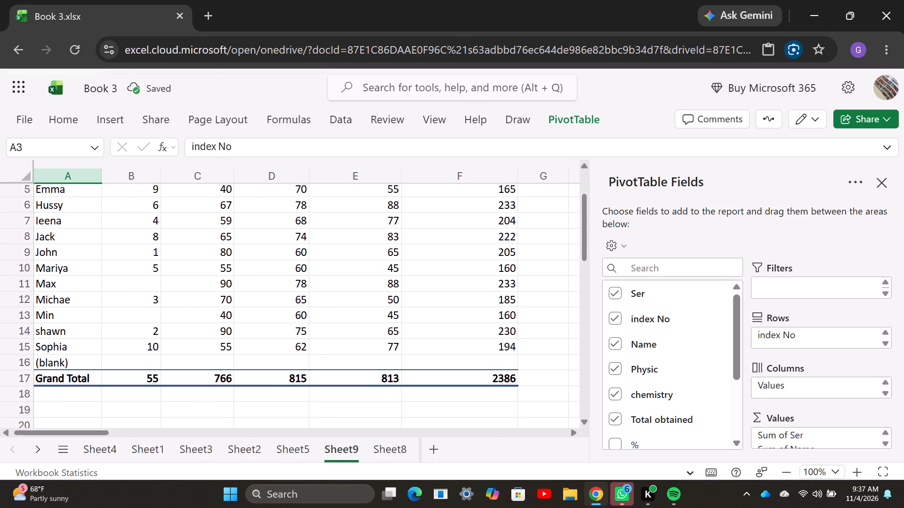
pyautogui.scroll(1, 160, 250)
pyautogui.scroll(-3, 160, 250)
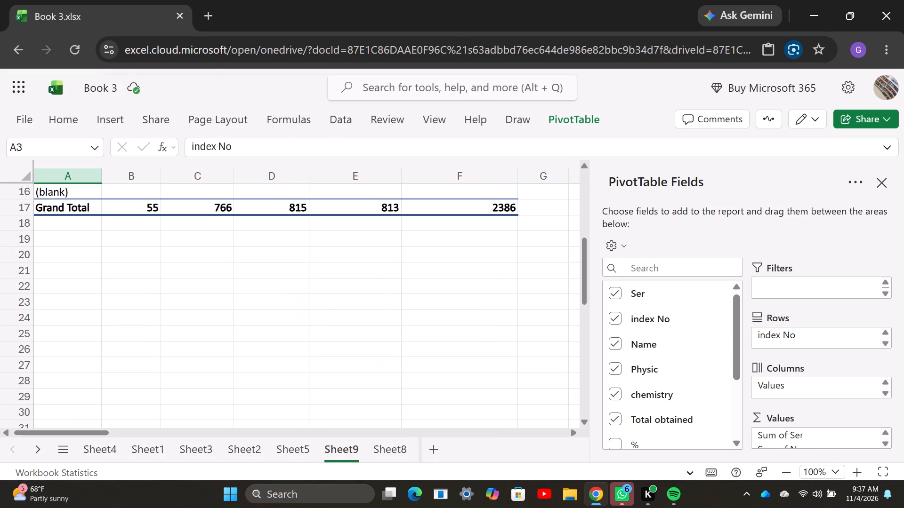
pyautogui.scroll(5, 161, 251)
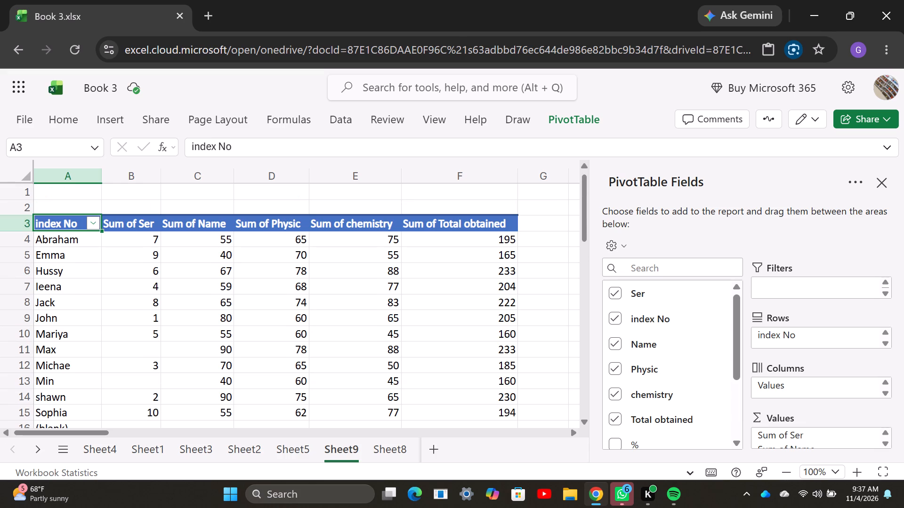
pyautogui.scroll(-2, 108, 270)
pyautogui.scroll(2, 116, 256)
pyautogui.scroll(-7, 236, 242)
pyautogui.scroll(10, 236, 245)
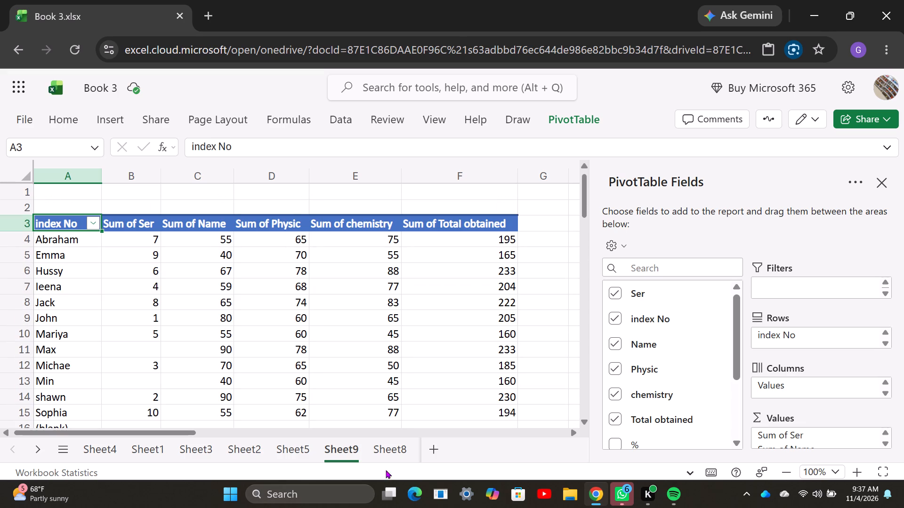
# On Sheet8, fill the title row of the student result table, A1:K1, with the dark gold theme colour.
pyautogui.click(393, 454)
pyautogui.scroll(2, 306, 409)
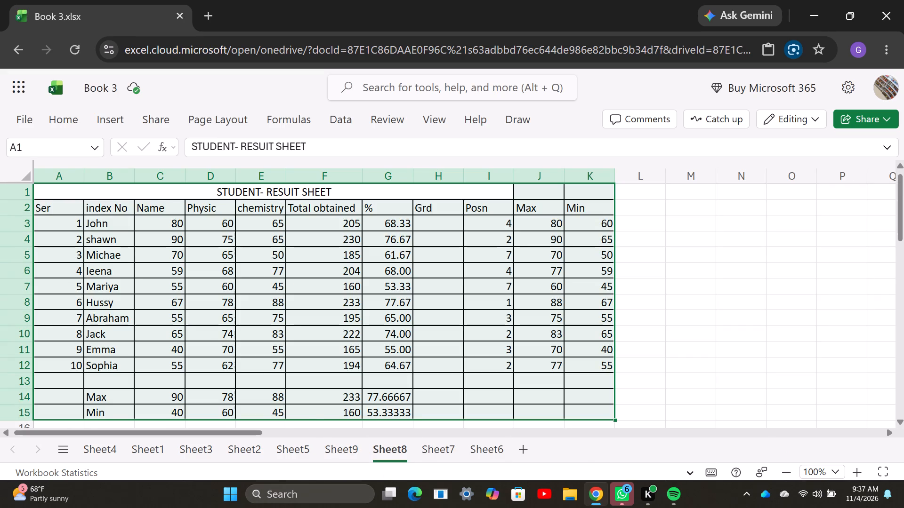
pyautogui.scroll(1, 305, 409)
pyautogui.scroll(-2, 307, 422)
pyautogui.scroll(5, 196, 383)
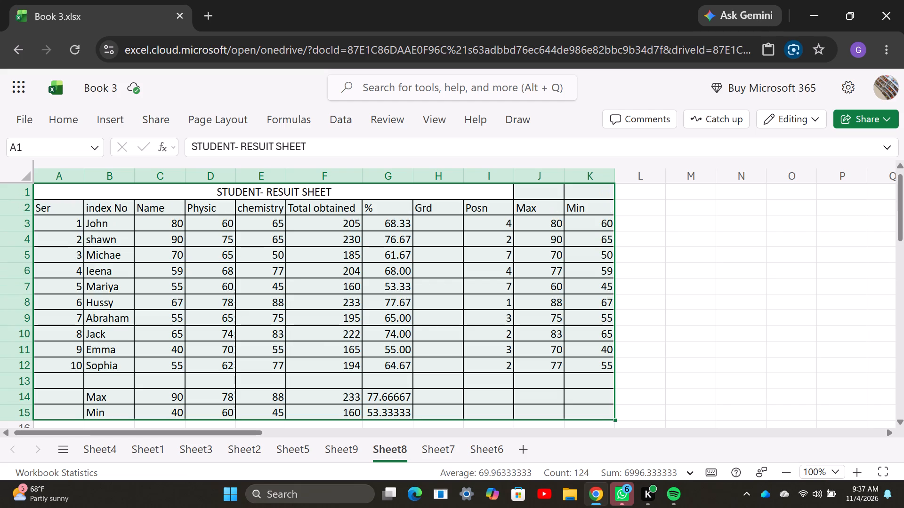
pyautogui.click(106, 254)
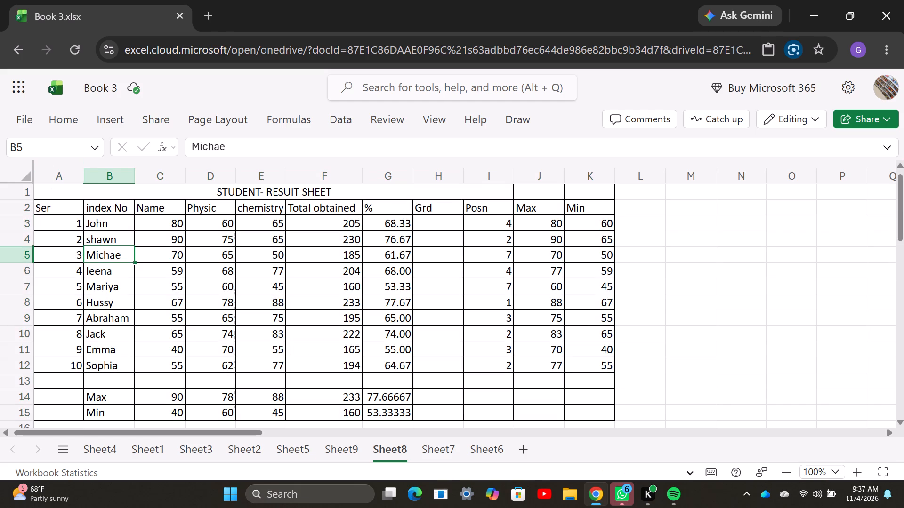
pyautogui.moveTo(48, 191); pyautogui.dragTo(367, 196)
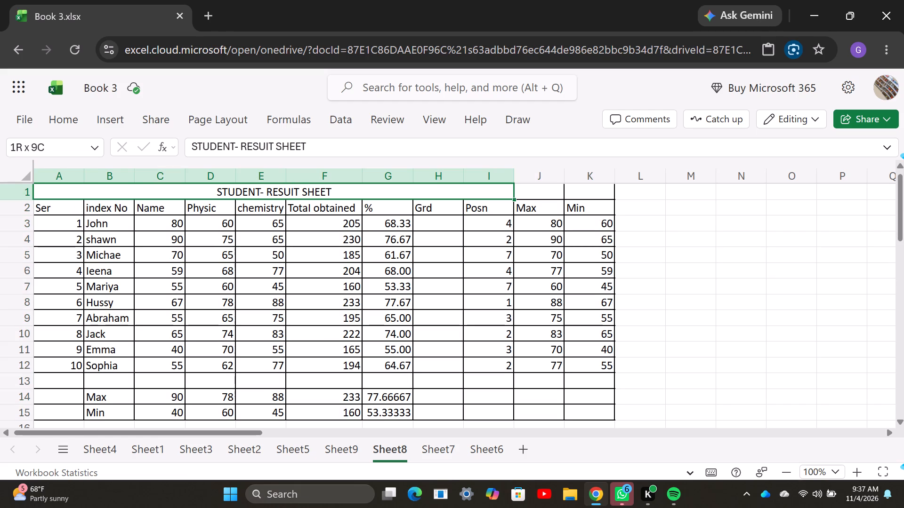
pyautogui.moveTo(367, 196); pyautogui.dragTo(594, 194)
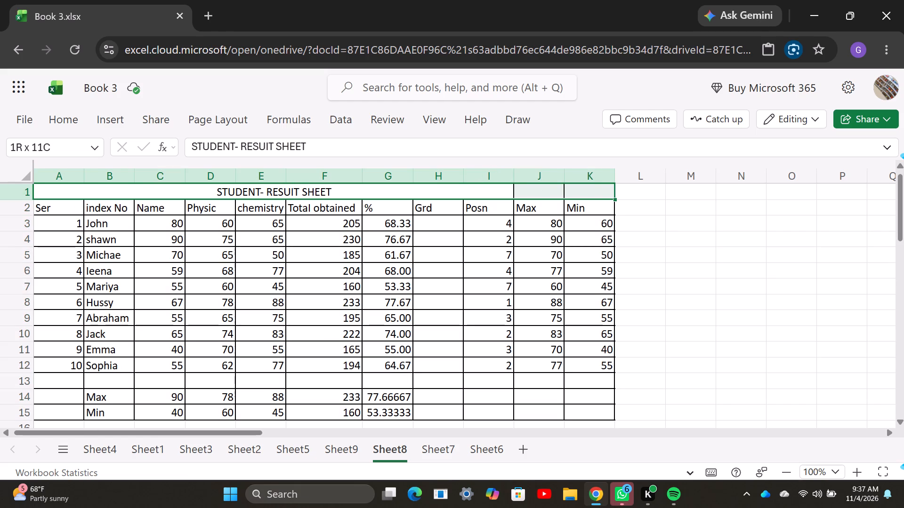
pyautogui.moveTo(594, 194); pyautogui.dragTo(600, 195)
pyautogui.rightClick(426, 191)
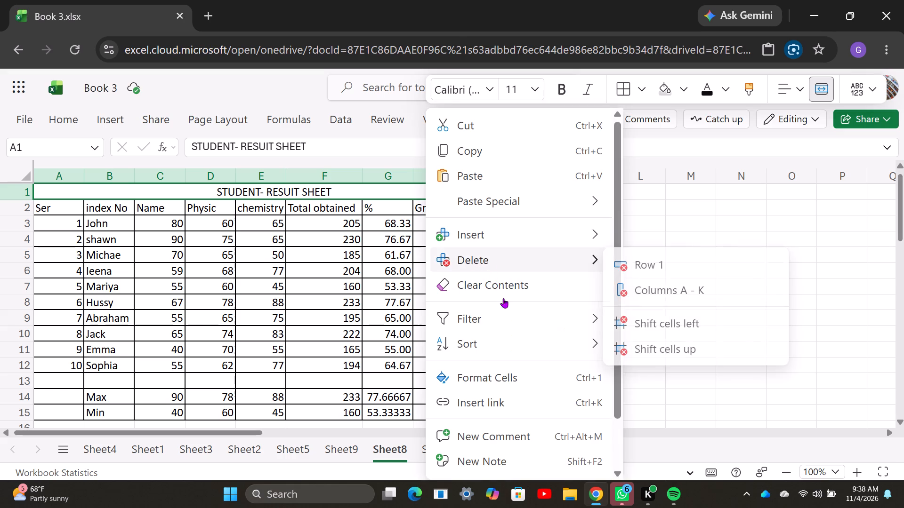
pyautogui.click(683, 88)
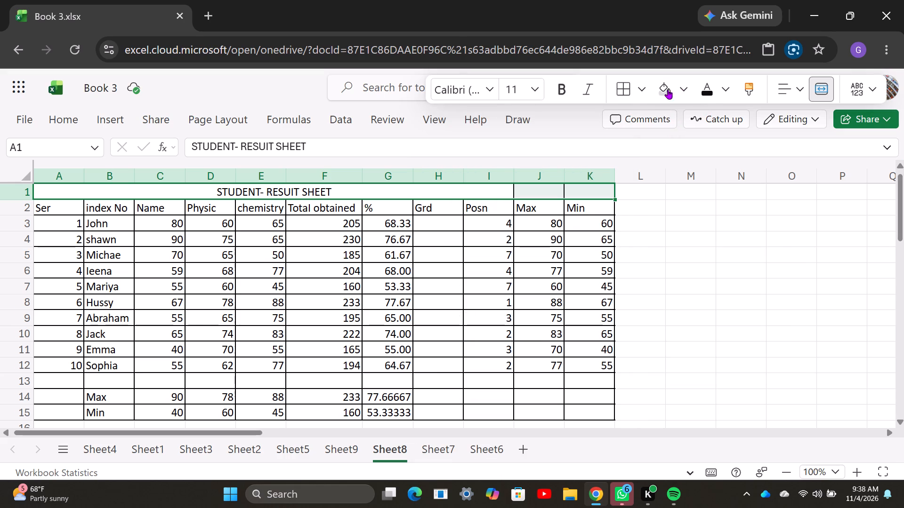
pyautogui.click(681, 86)
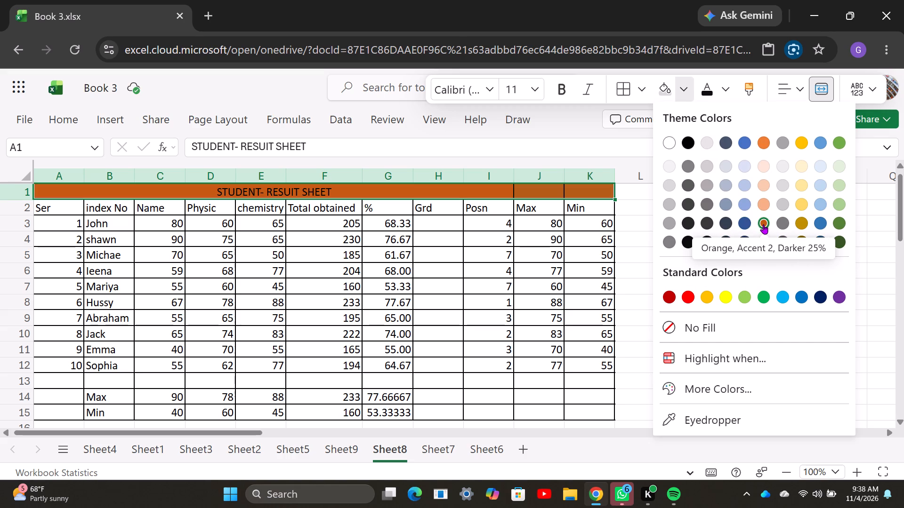
pyautogui.click(802, 223)
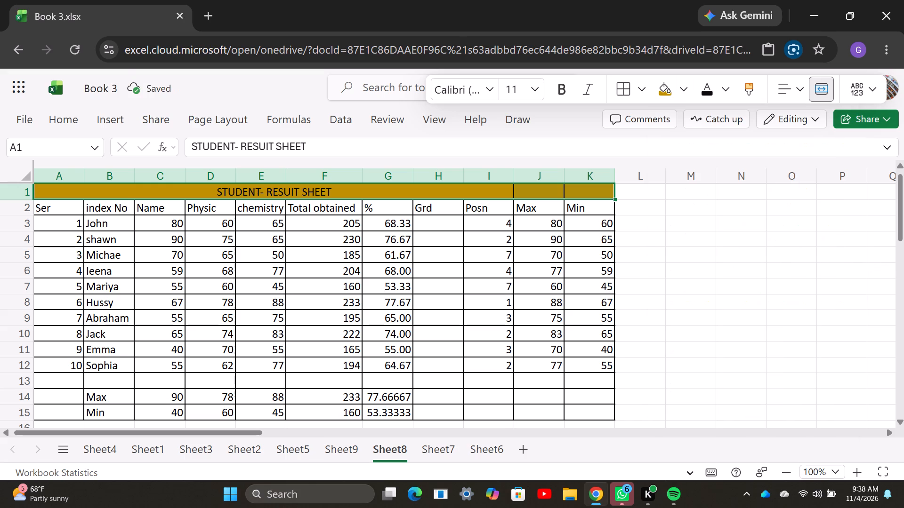
# Increase the height of title row 1 on Sheet8 to about double.
pyautogui.moveTo(18, 199); pyautogui.dragTo(23, 216)
pyautogui.click(23, 195)
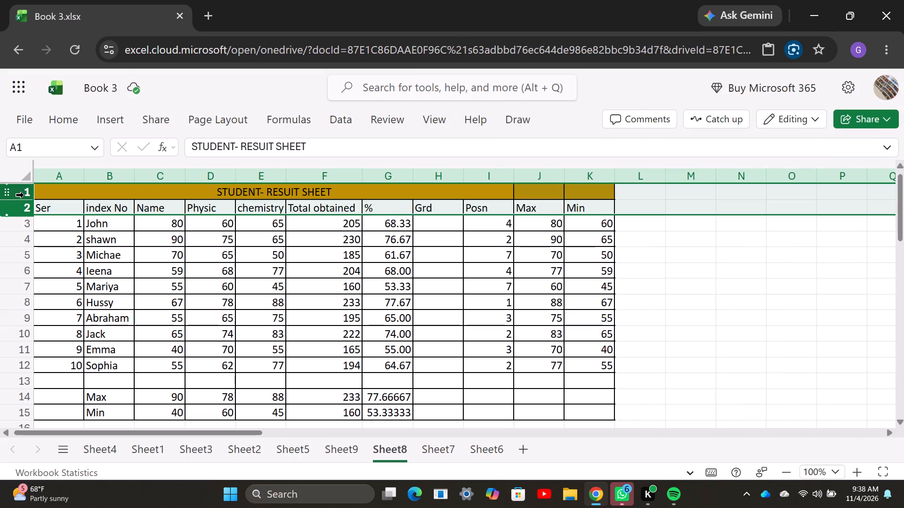
pyautogui.moveTo(24, 200); pyautogui.dragTo(24, 211)
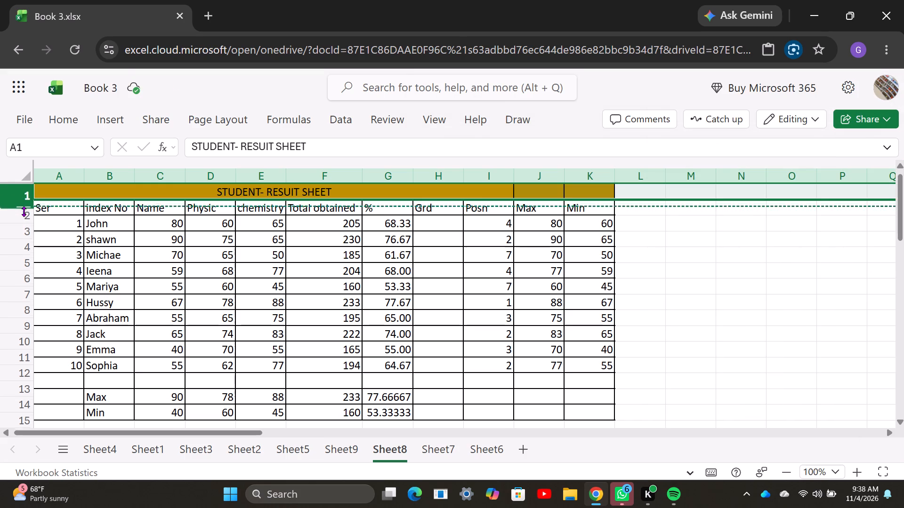
pyautogui.moveTo(24, 211); pyautogui.dragTo(23, 217)
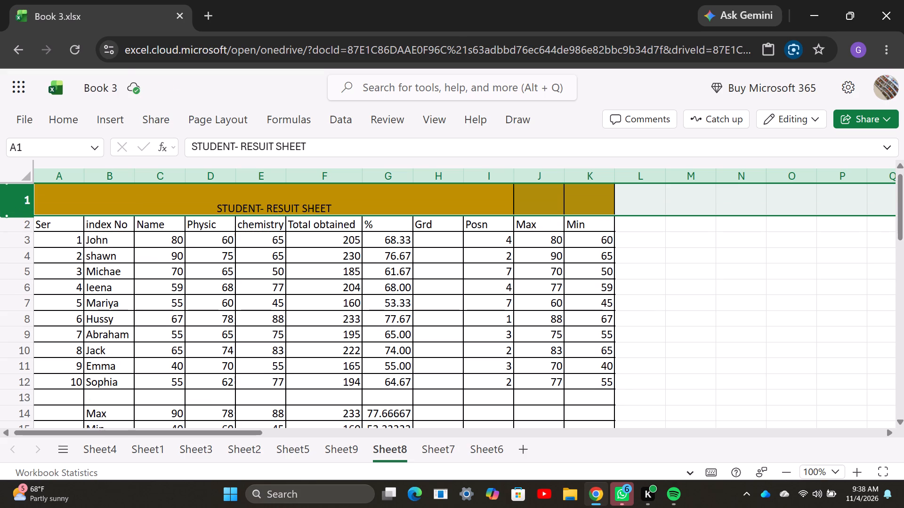
# Unmerge the title cell on Sheet8 and merge and center the title across A1:K1.
pyautogui.moveTo(284, 207); pyautogui.dragTo(289, 206)
pyautogui.click(302, 209)
pyautogui.click(314, 210)
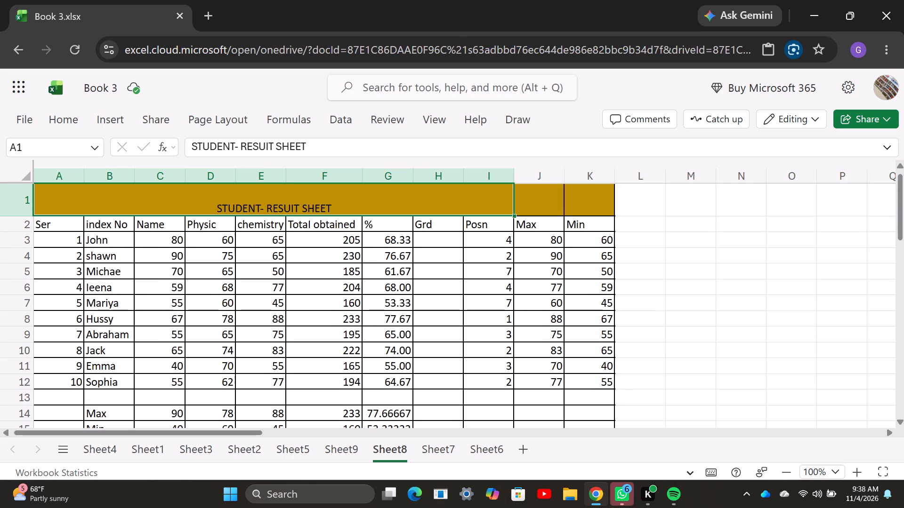
pyautogui.click(273, 208)
pyautogui.moveTo(49, 195); pyautogui.dragTo(67, 201)
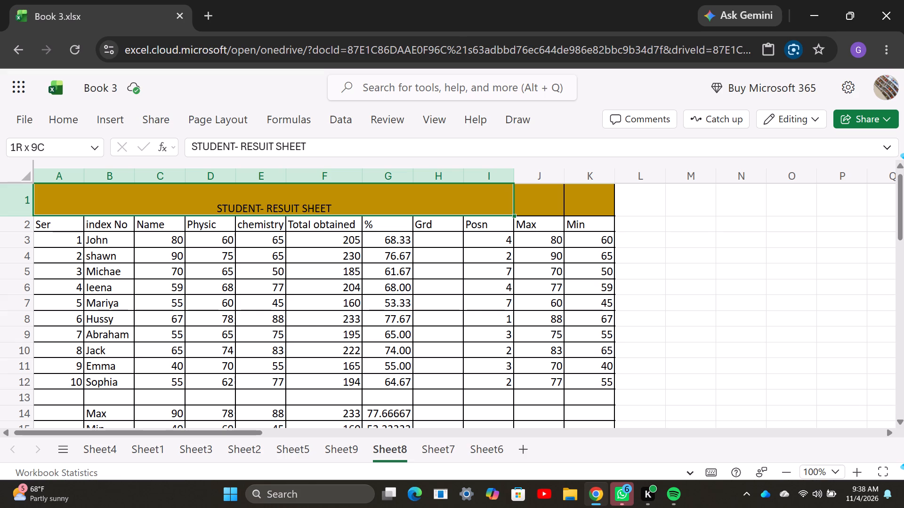
pyautogui.moveTo(67, 201); pyautogui.dragTo(580, 199)
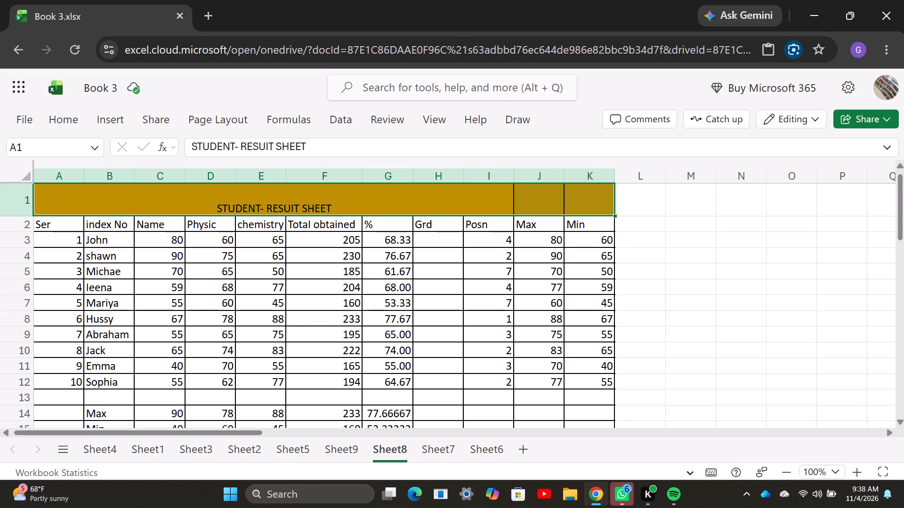
pyautogui.rightClick(466, 200)
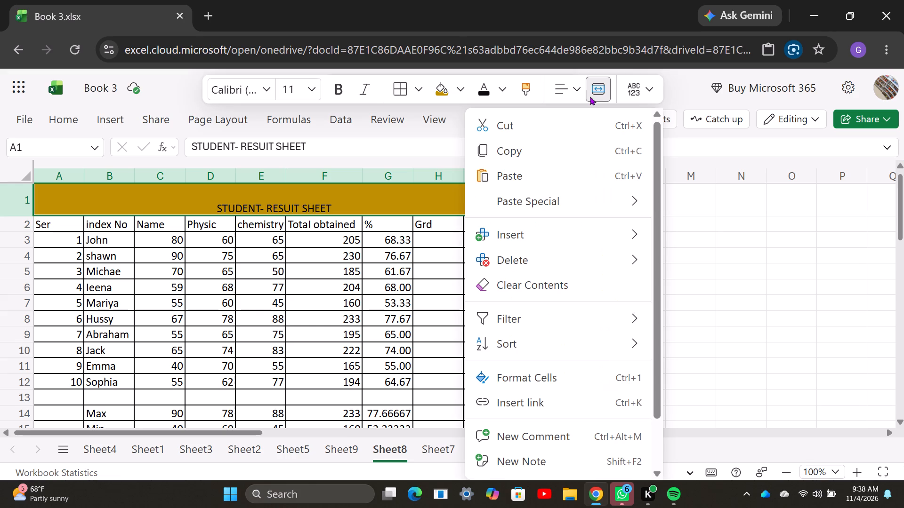
pyautogui.click(597, 91)
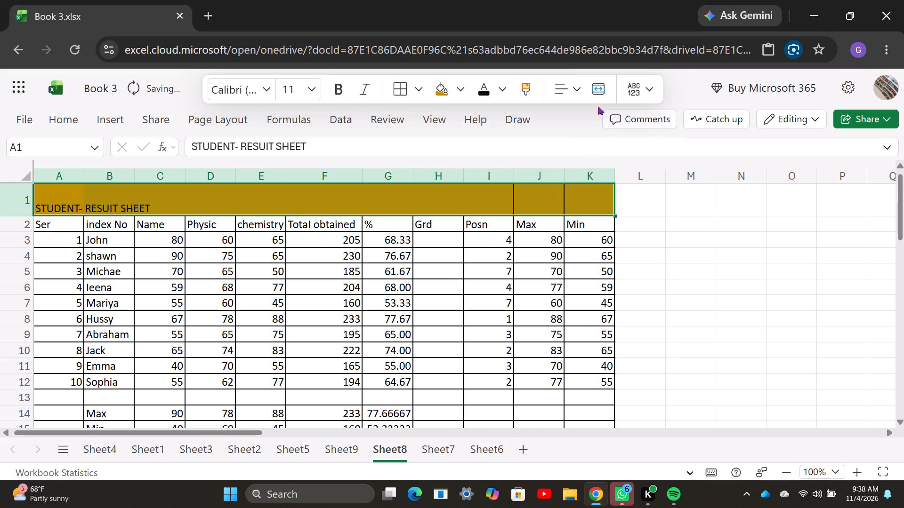
pyautogui.click(599, 90)
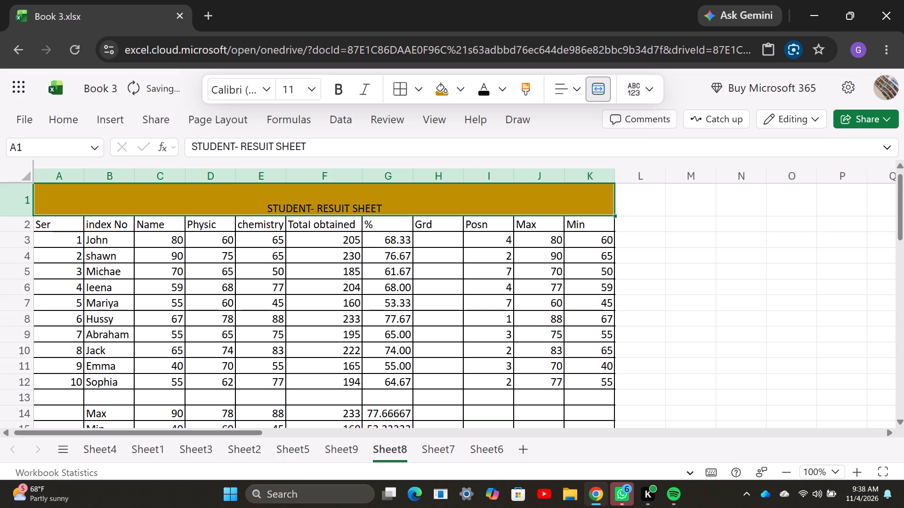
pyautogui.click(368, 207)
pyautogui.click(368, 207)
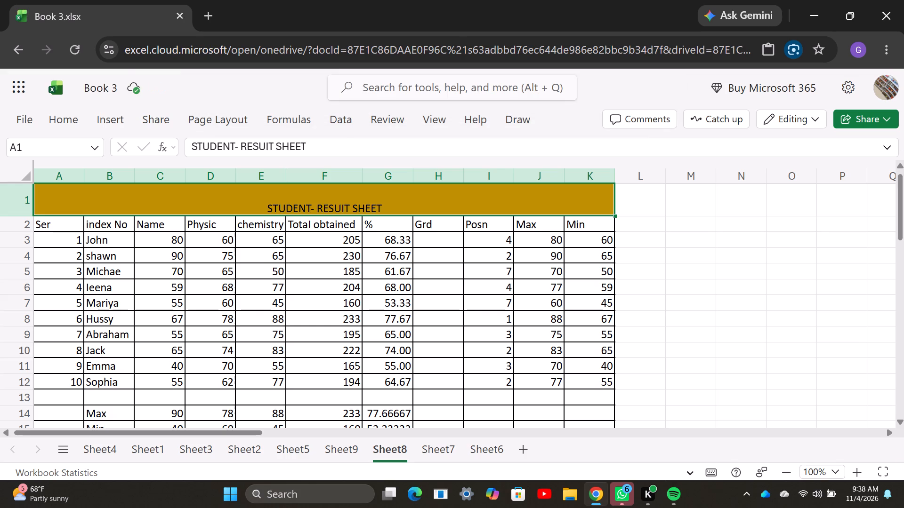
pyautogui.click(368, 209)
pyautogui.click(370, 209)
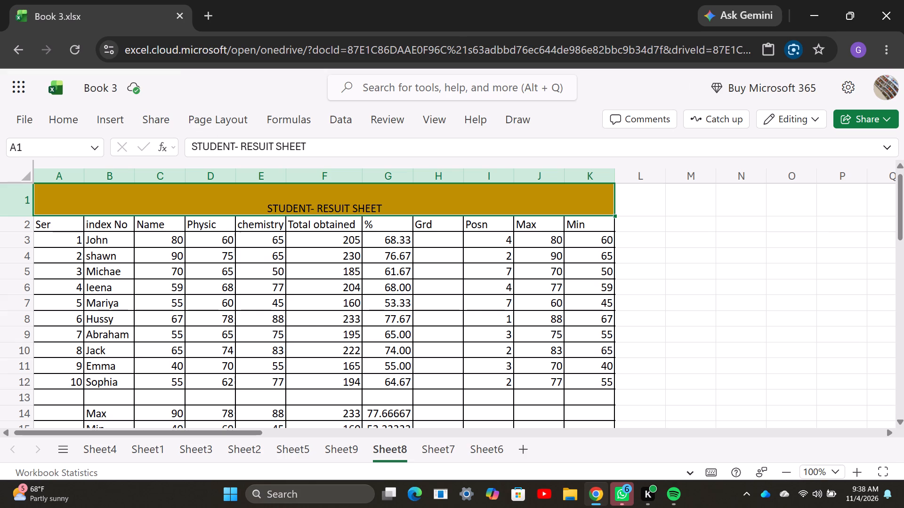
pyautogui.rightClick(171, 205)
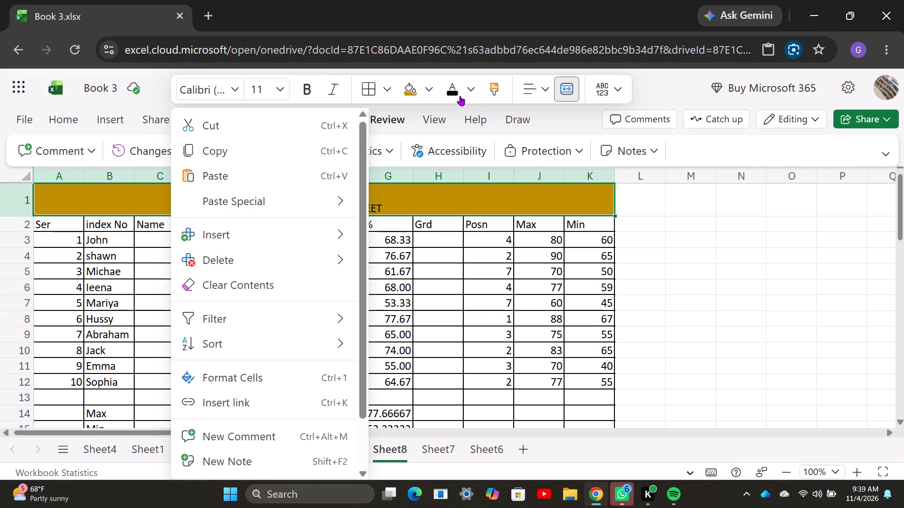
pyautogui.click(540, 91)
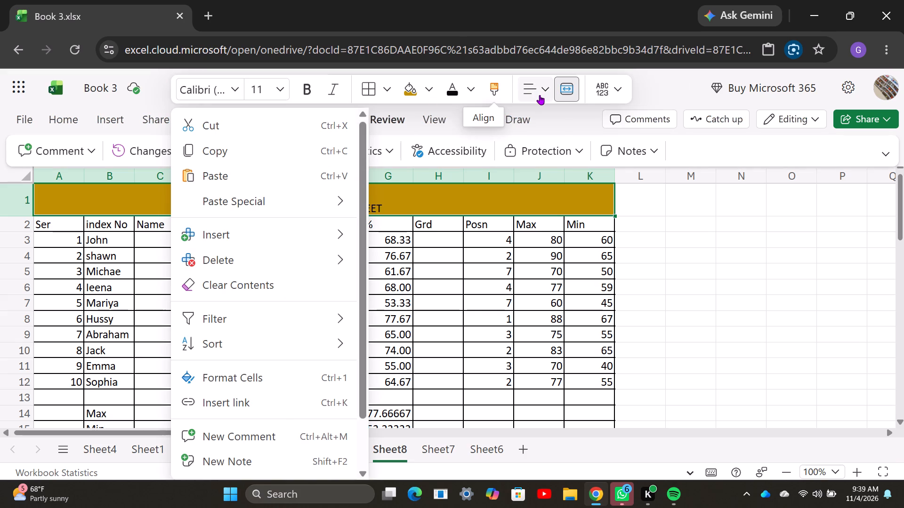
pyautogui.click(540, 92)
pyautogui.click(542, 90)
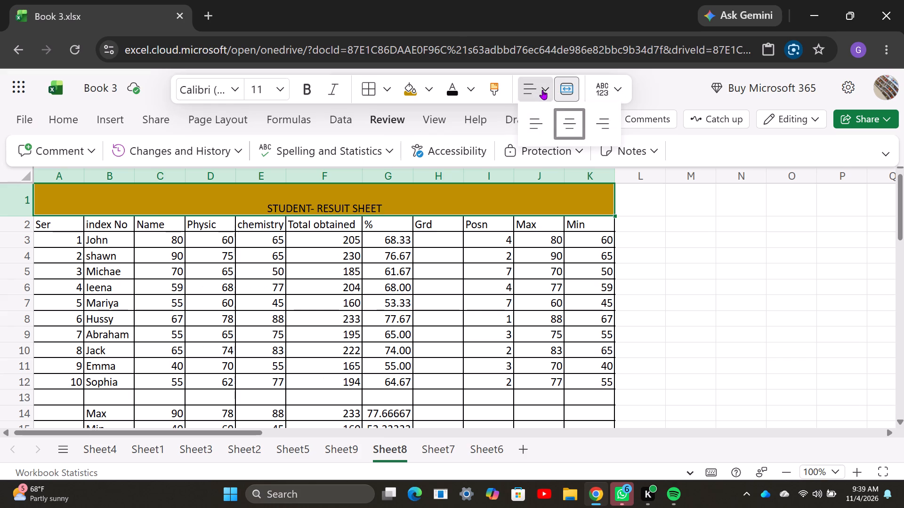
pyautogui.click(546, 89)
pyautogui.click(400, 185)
# Set the vertical alignment of the merged title STUDENT- RESUIT SHEET to Center.
pyautogui.rightClick(411, 190)
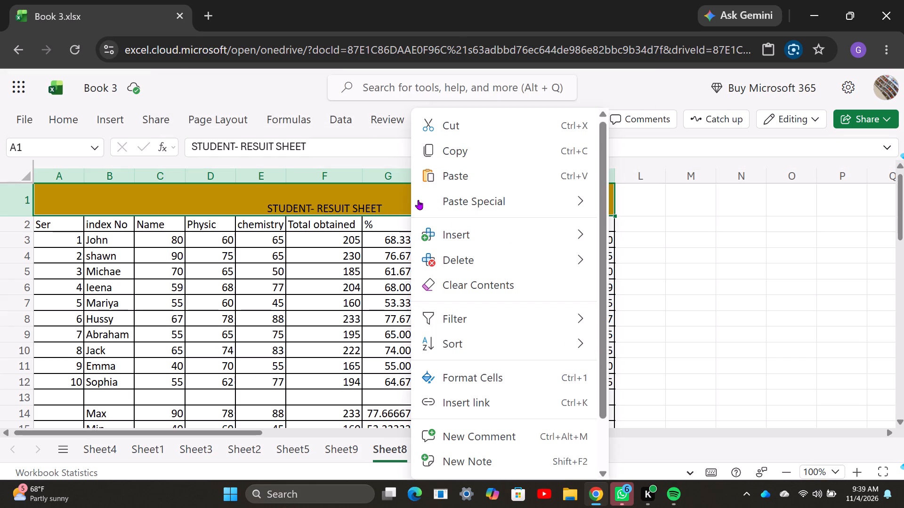
pyautogui.click(454, 381)
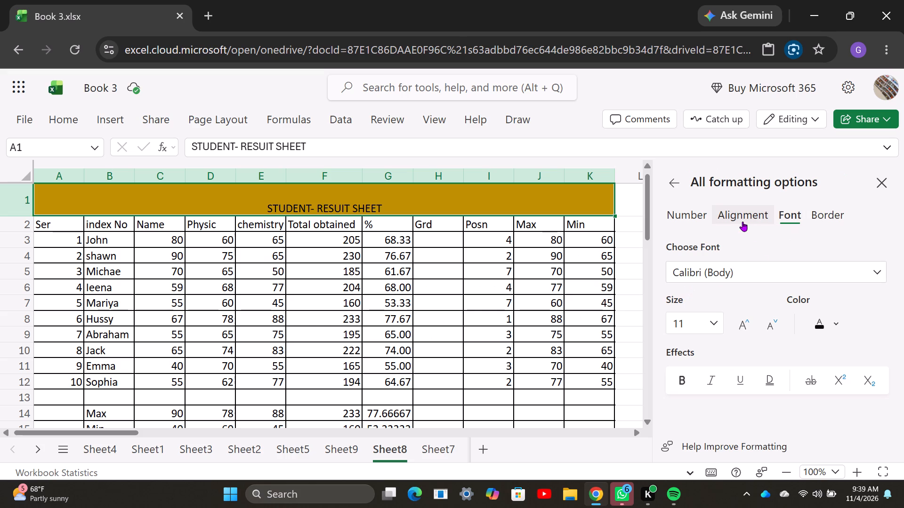
pyautogui.click(739, 221)
pyautogui.click(757, 316)
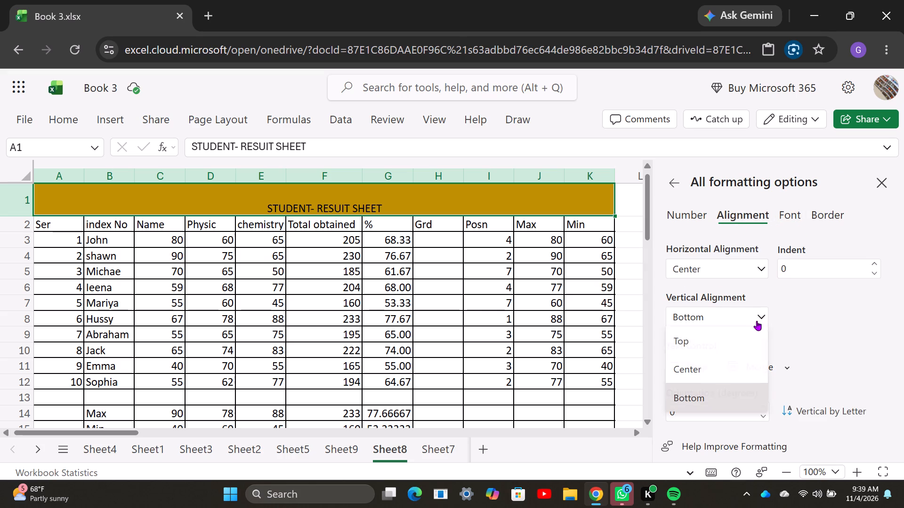
pyautogui.click(722, 367)
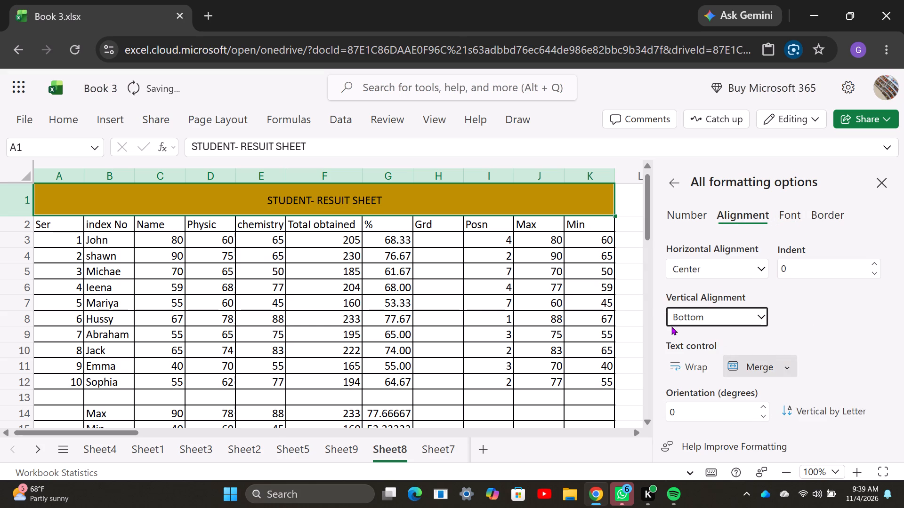
pyautogui.click(887, 182)
# Select A2:K13 of the student result table and auto-fill it down through row 15.
pyautogui.scroll(-1, 395, 357)
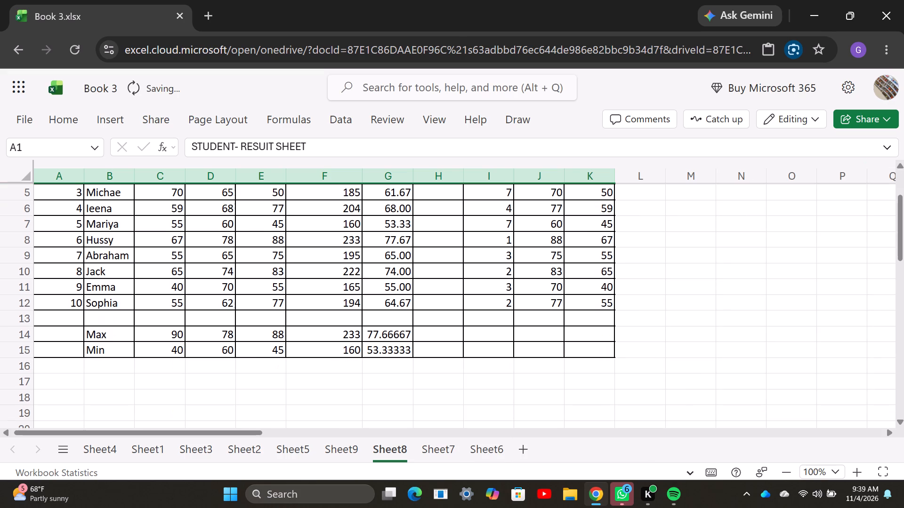
pyautogui.scroll(3, 380, 351)
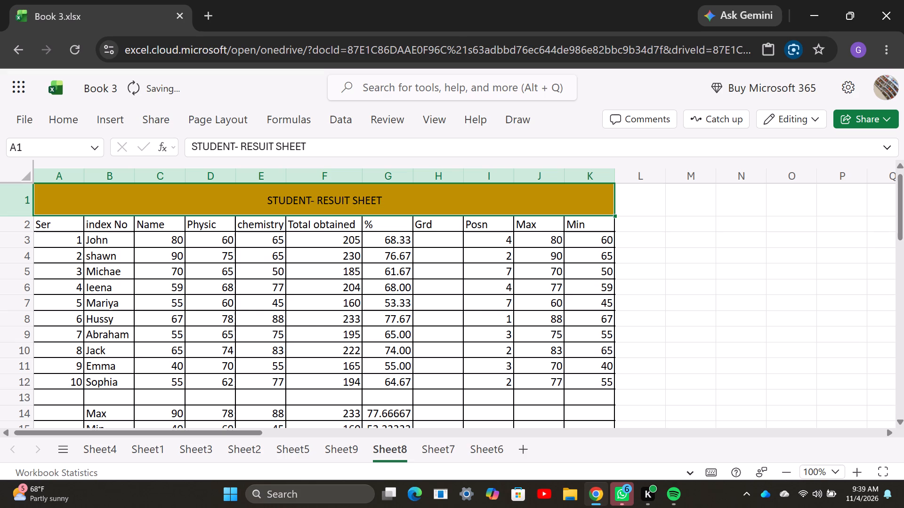
pyautogui.moveTo(59, 224); pyautogui.dragTo(332, 238)
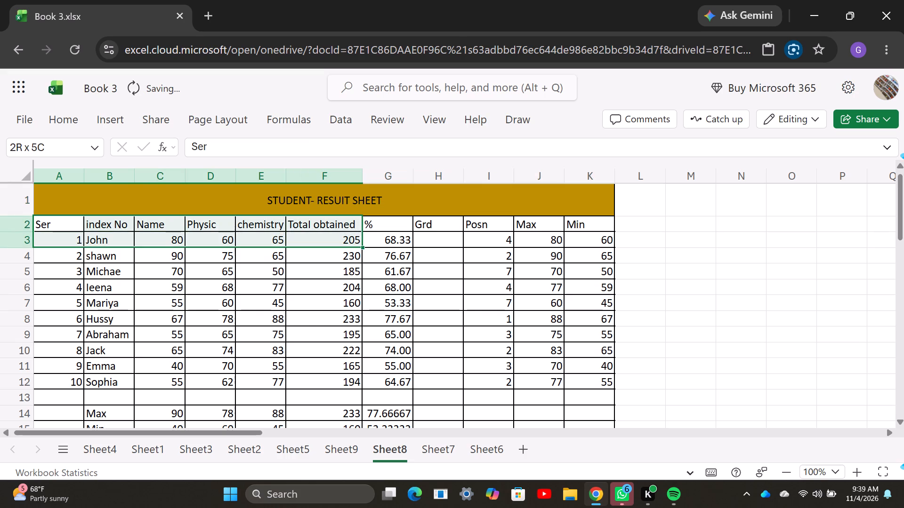
pyautogui.moveTo(332, 238); pyautogui.dragTo(573, 381)
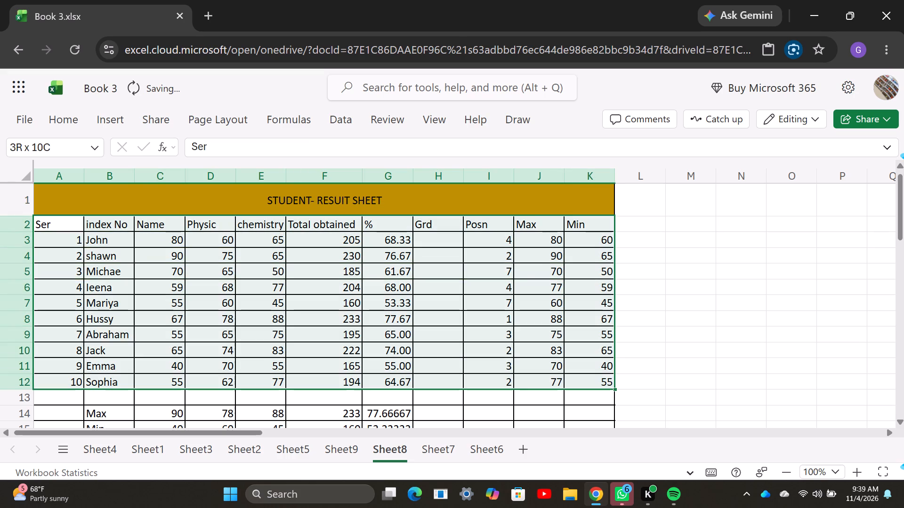
pyautogui.moveTo(573, 381); pyautogui.dragTo(581, 405)
pyautogui.scroll(-2, 559, 391)
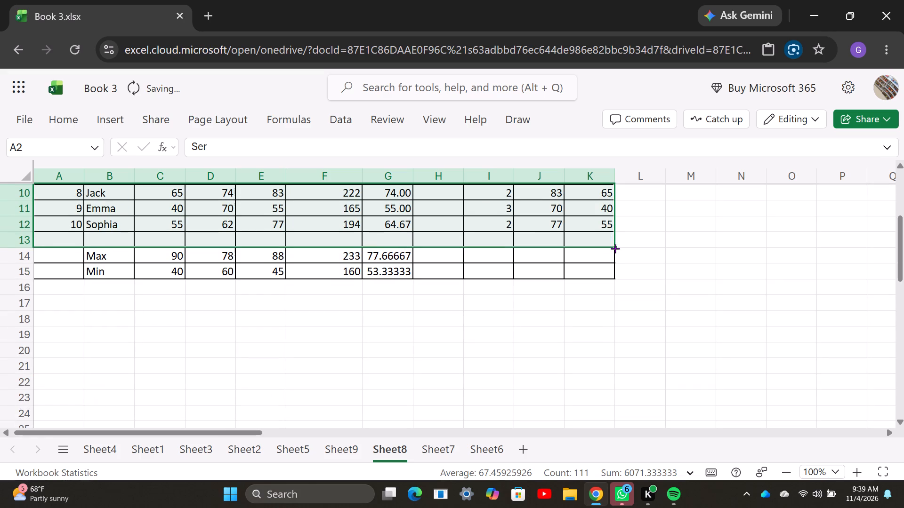
pyautogui.moveTo(615, 248); pyautogui.dragTo(612, 271)
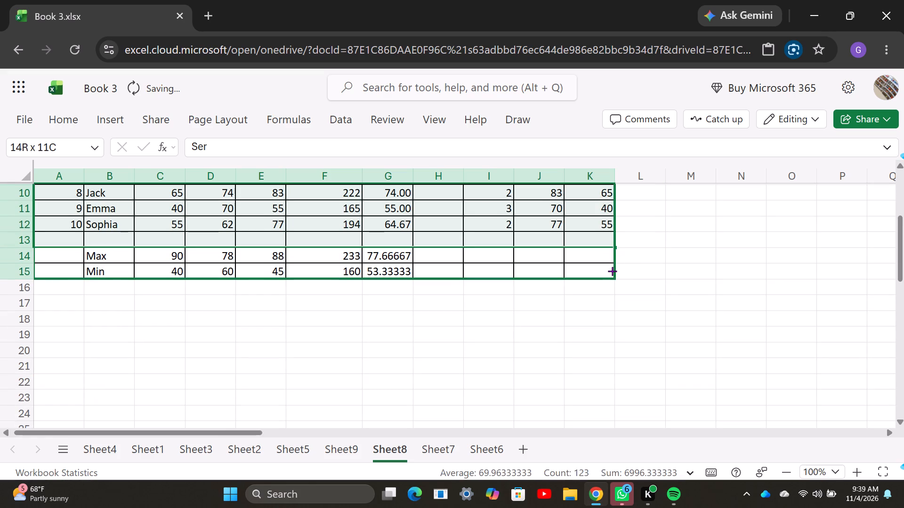
# Examine the student result table on Sheet8 from the header row down to the filled rows 14 and 15.
pyautogui.scroll(4, 521, 315)
pyautogui.scroll(4, 312, 332)
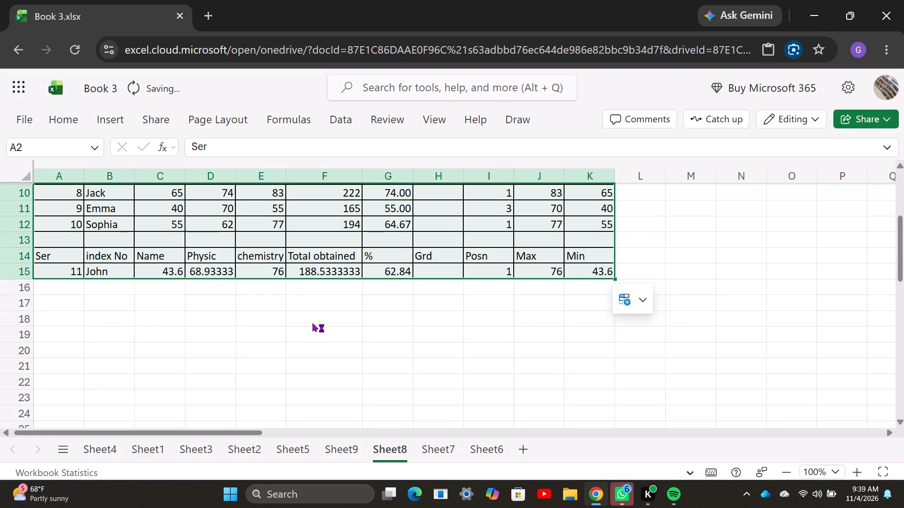
pyautogui.scroll(5, 331, 317)
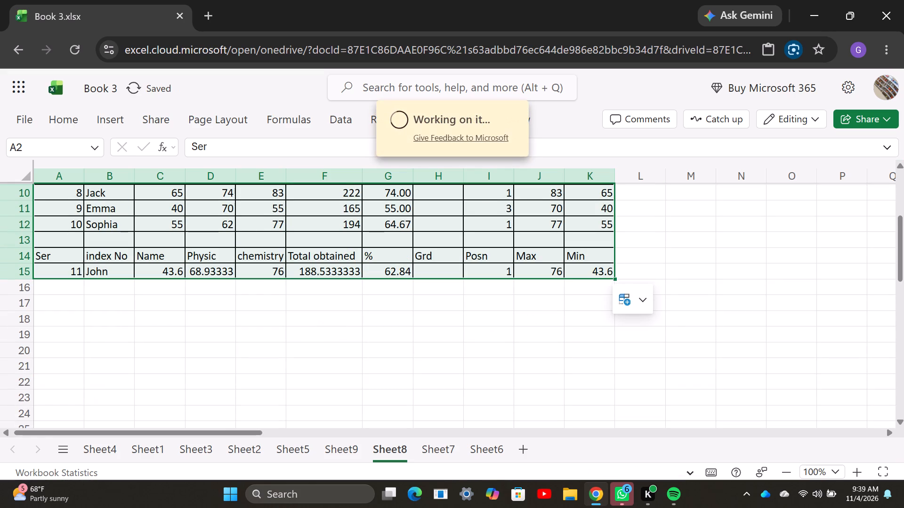
pyautogui.scroll(4, 331, 316)
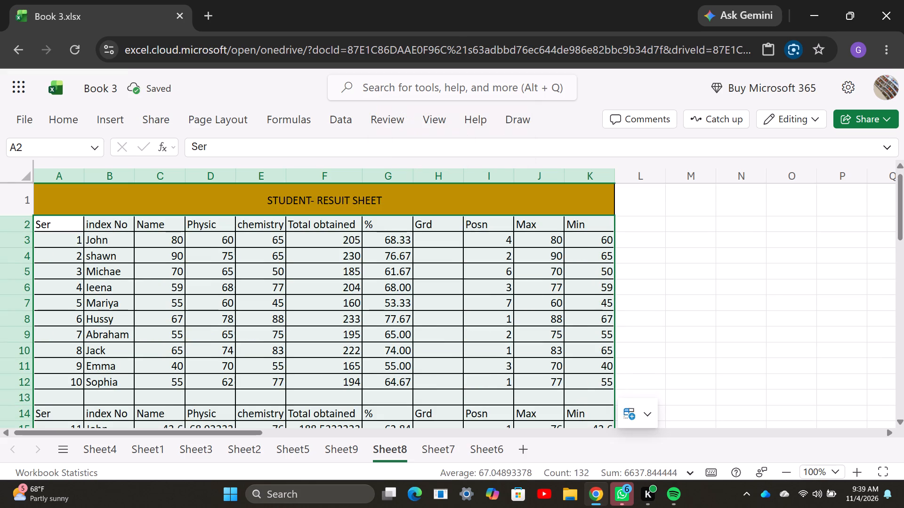
pyautogui.scroll(-4, 326, 329)
pyautogui.scroll(5, 328, 337)
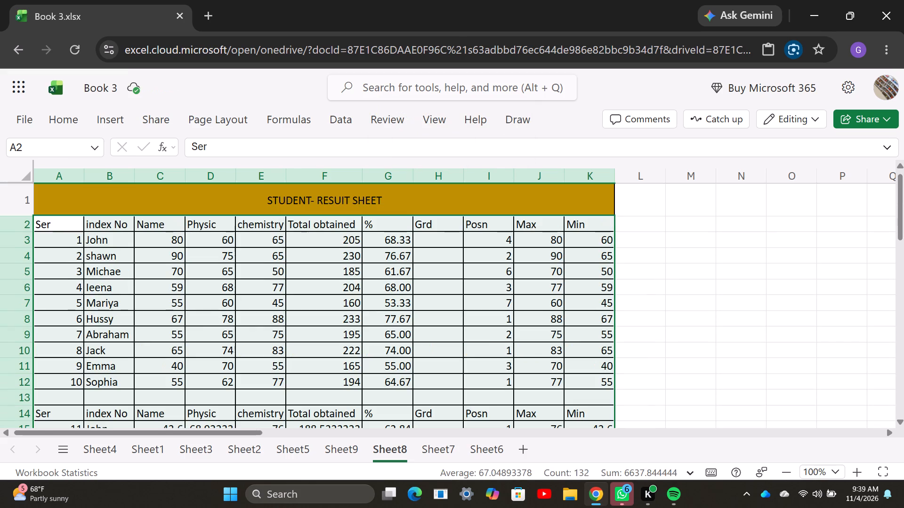
pyautogui.scroll(-2, 228, 331)
pyautogui.click(226, 317)
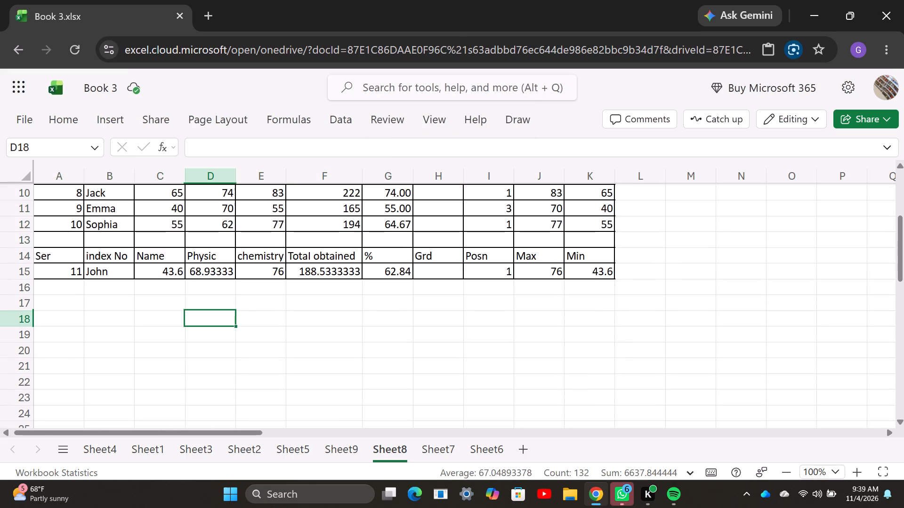